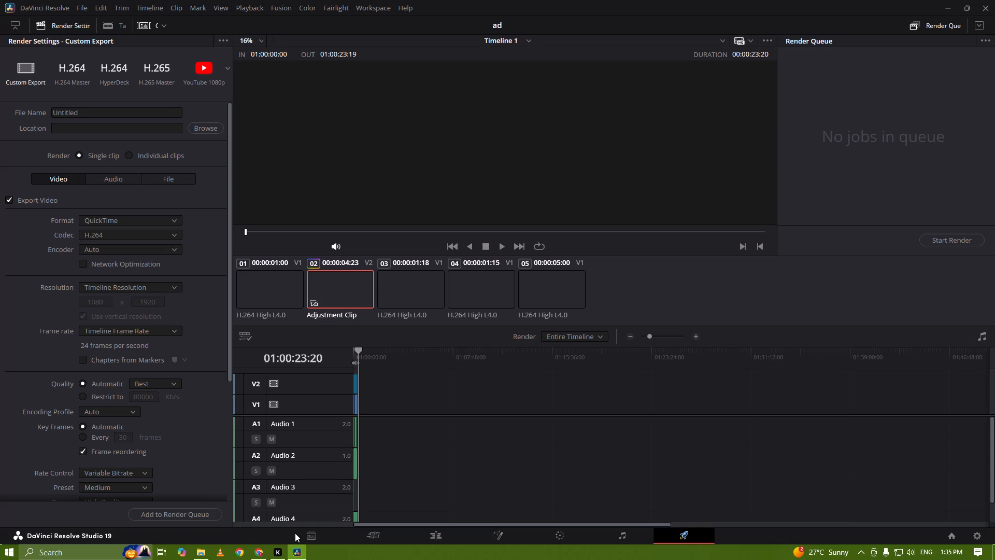
click(419, 533)
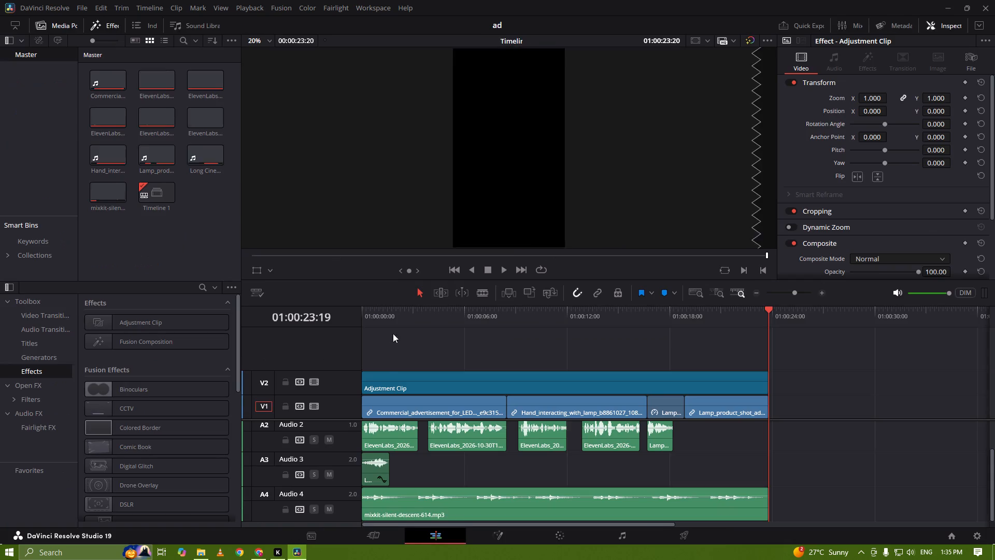
Play Timeline 1 from its start to review the whole ad.
drag(389, 318, 278, 319)
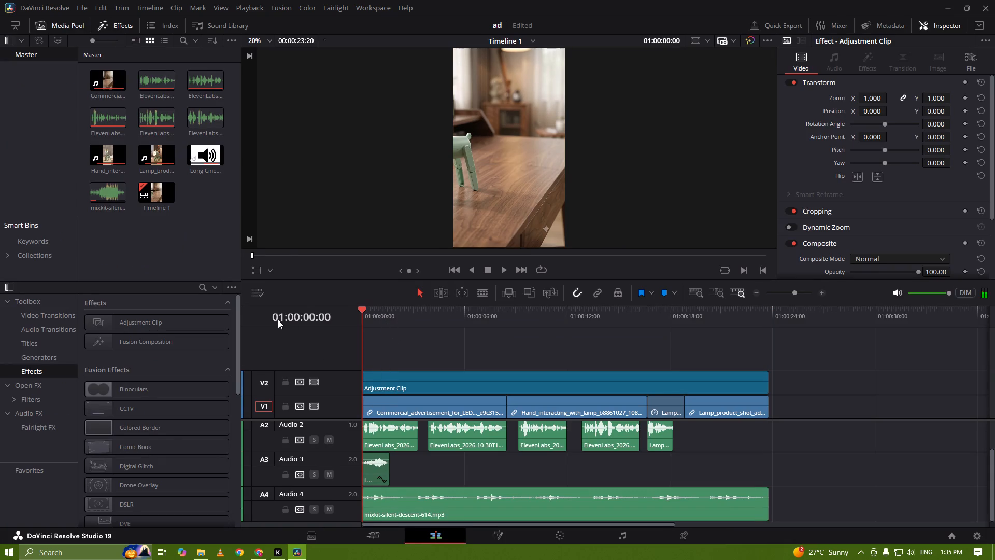
key(space)
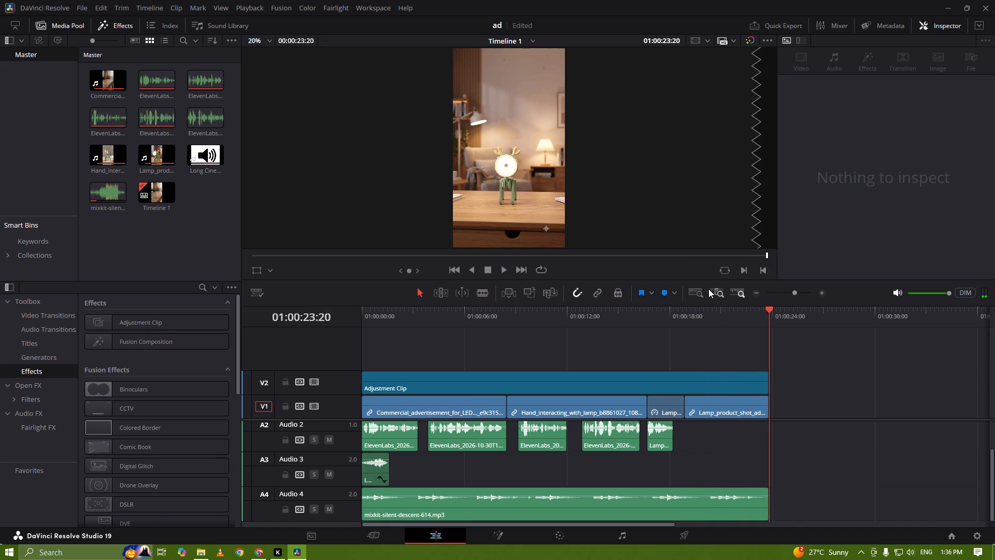
Change the project's timeline resolution to a square 1080 x 1080 and save the project settings.
click(434, 540)
drag(378, 313, 260, 316)
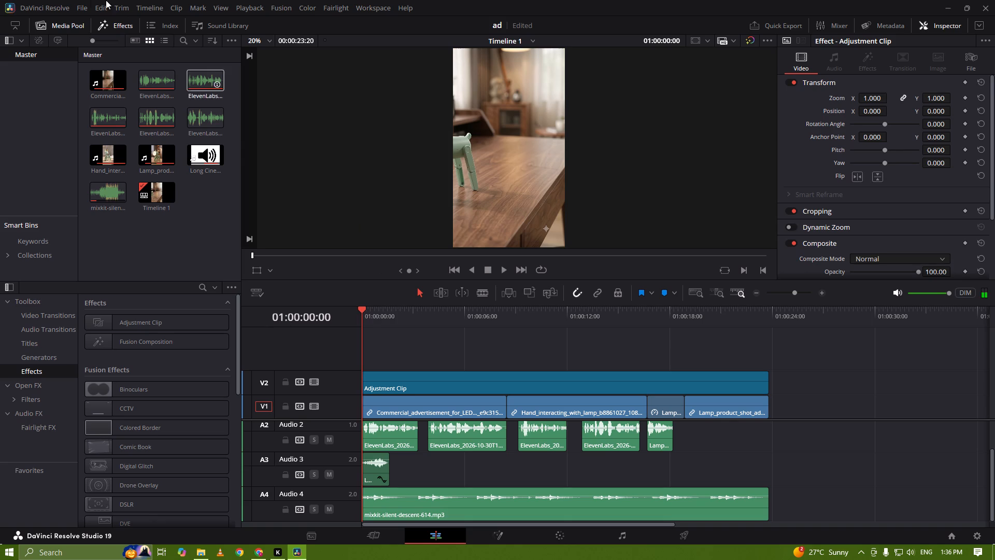
click(83, 10)
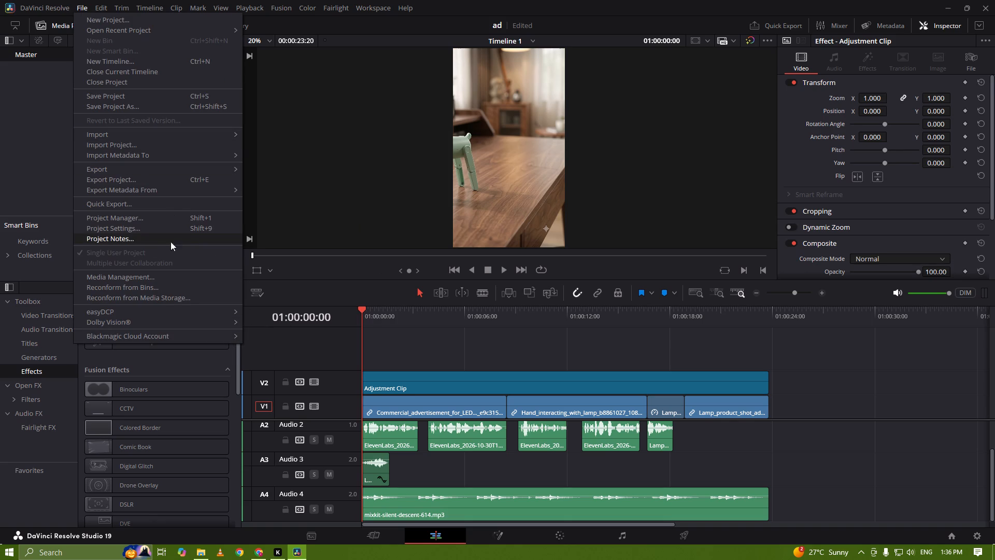
click(121, 231)
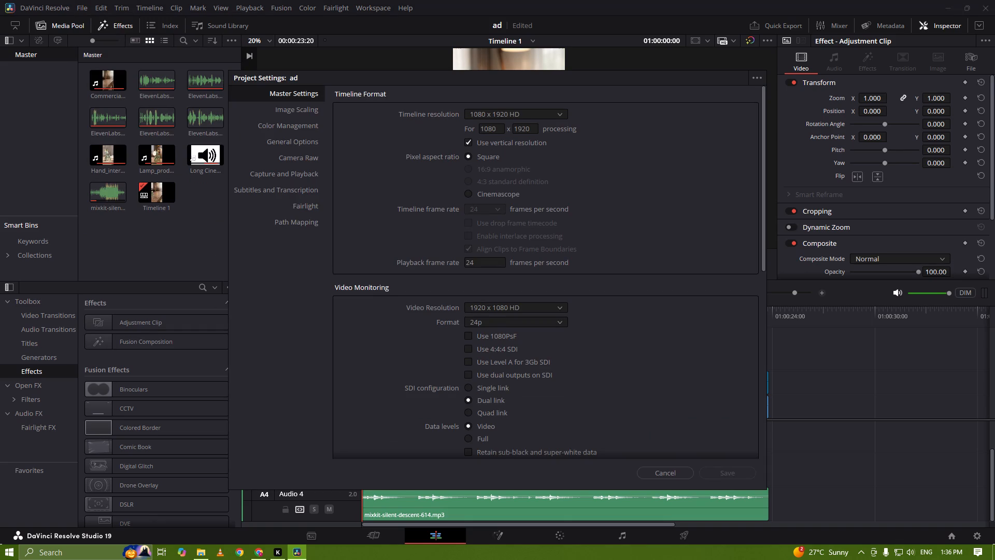
drag(529, 130, 487, 132)
text(1080)
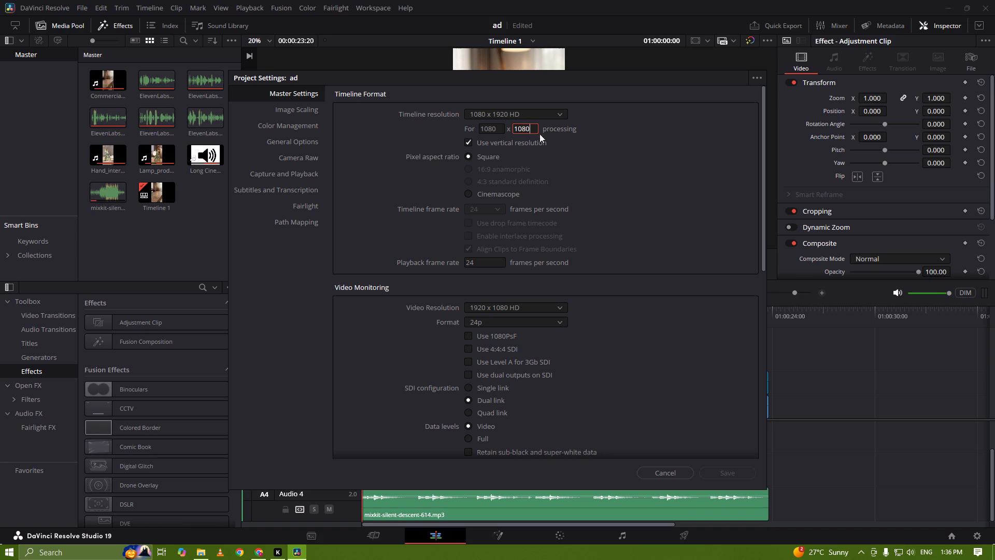
click(667, 194)
click(727, 473)
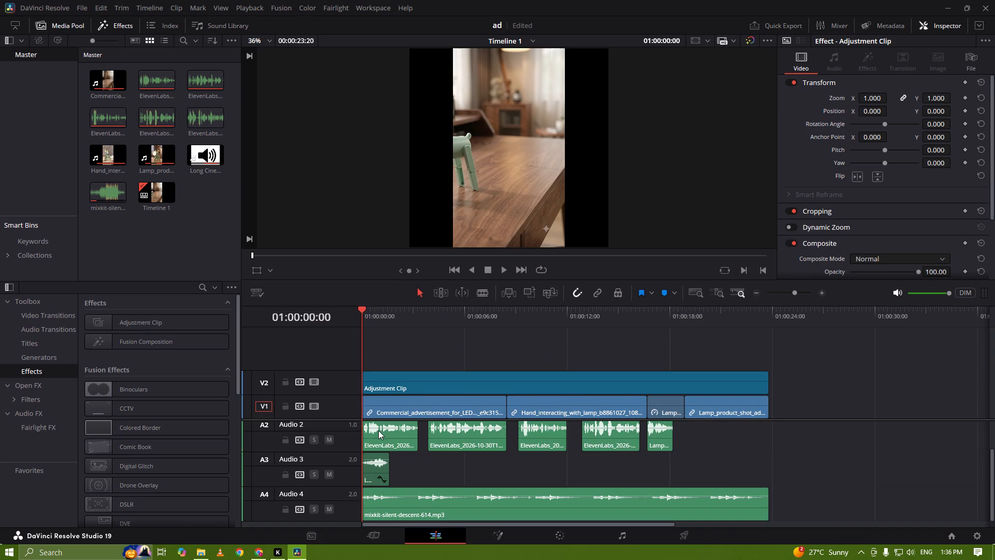
Set the zoom of all the video clips on track V1 to 1.75 so they fill the square frame.
drag(396, 319, 445, 323)
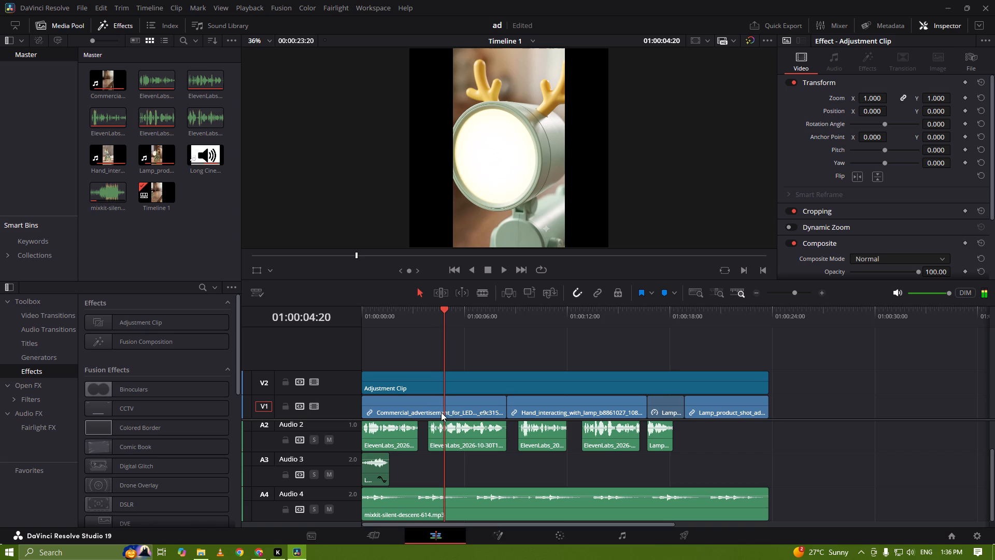
click(448, 409)
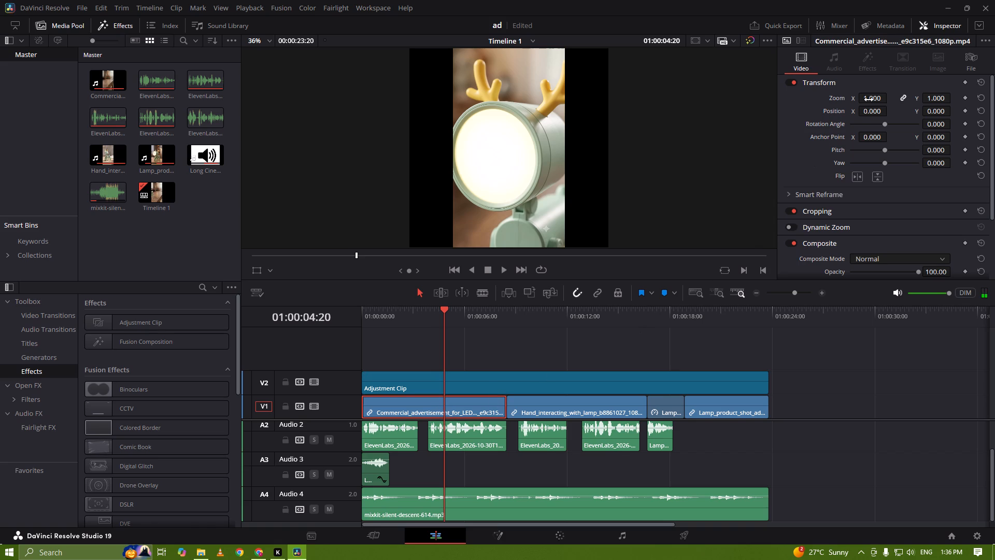
drag(816, 415, 410, 405)
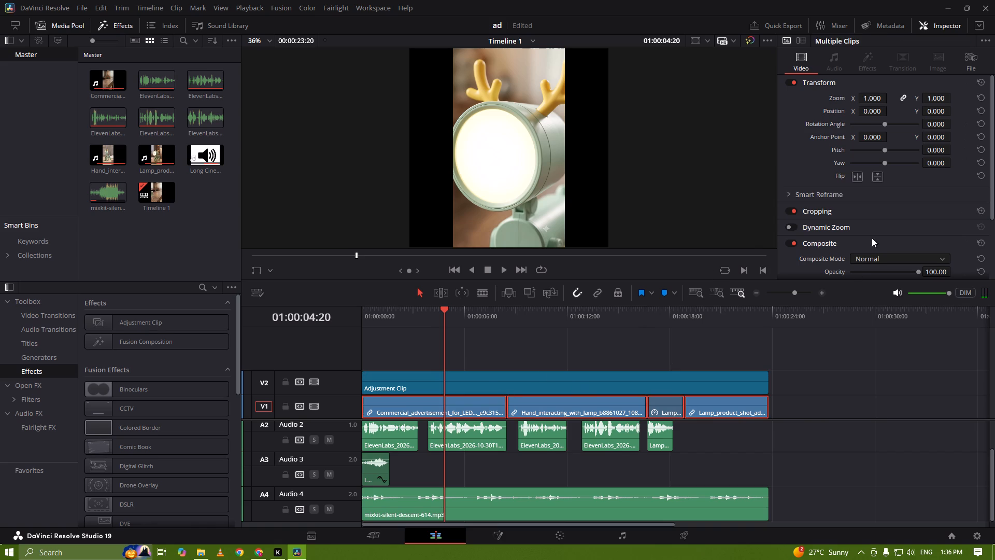
drag(874, 99, 895, 102)
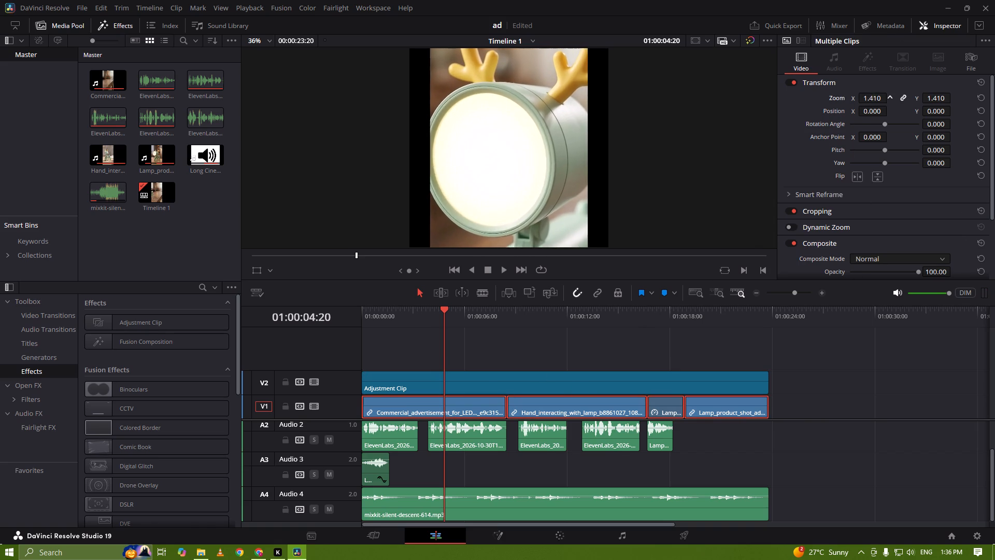
drag(895, 102, 914, 109)
double_click(879, 101)
key(1)
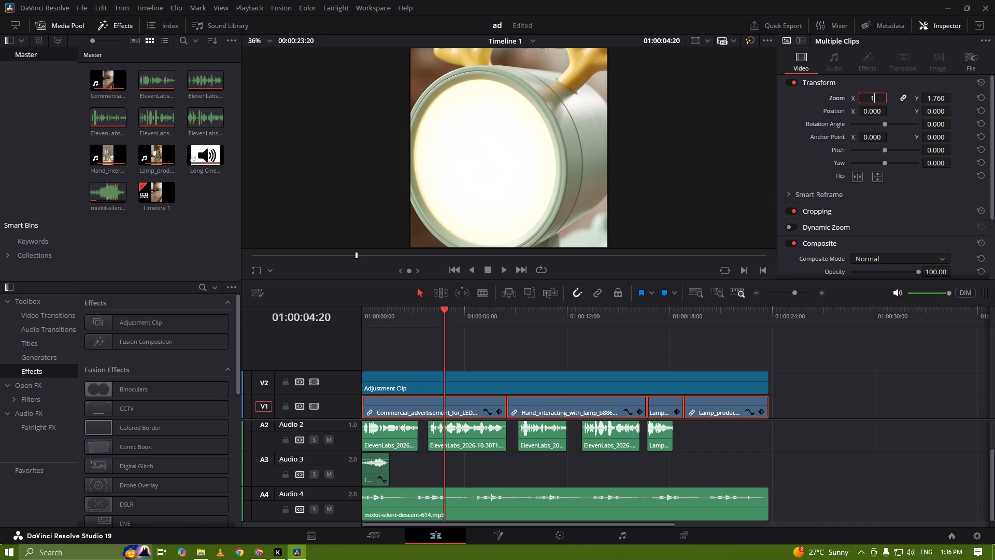
key(period)
text(75)
key(Return)
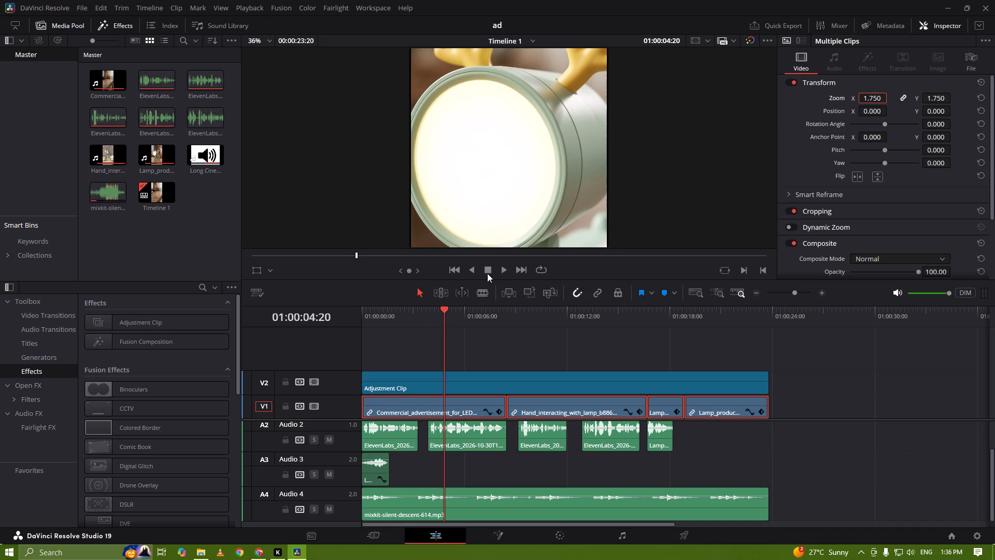
Scrub back and forth through the whole timeline to check how each clip is framed in the square format.
drag(451, 315, 532, 317)
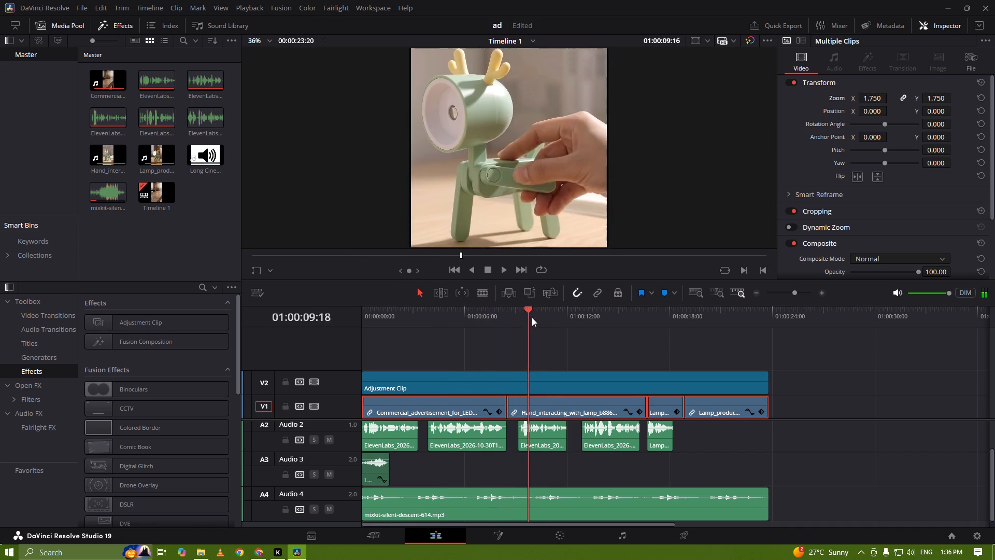
drag(532, 317, 649, 323)
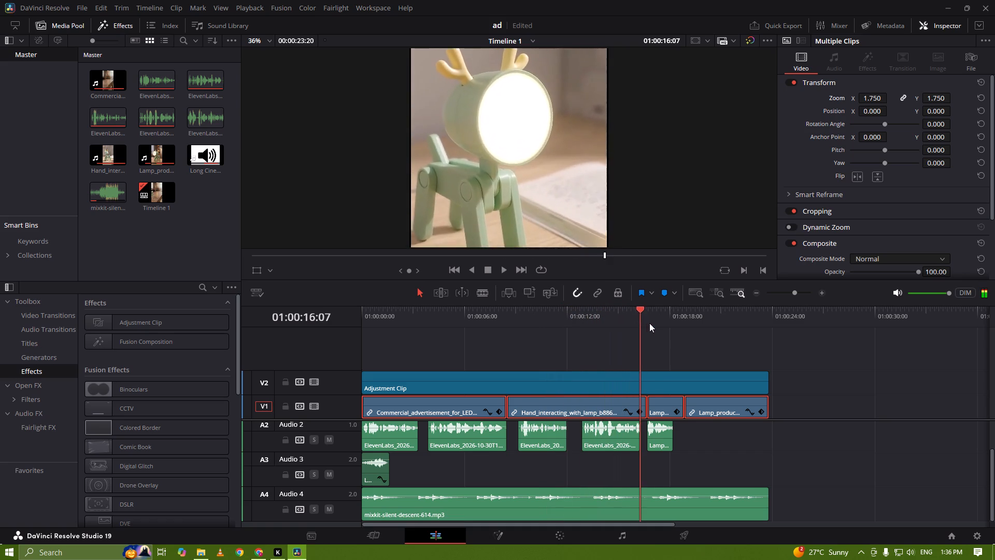
drag(649, 323, 733, 323)
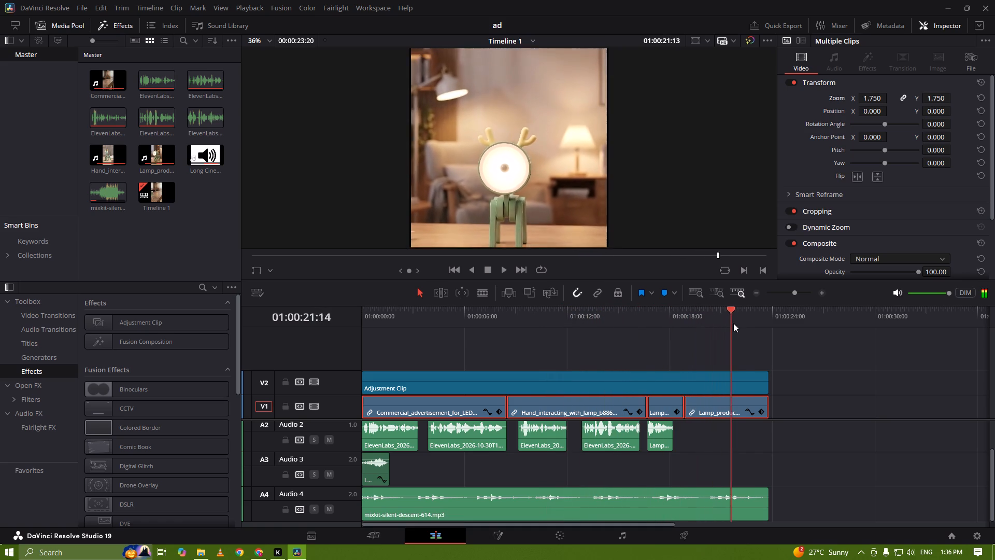
drag(733, 323, 551, 345)
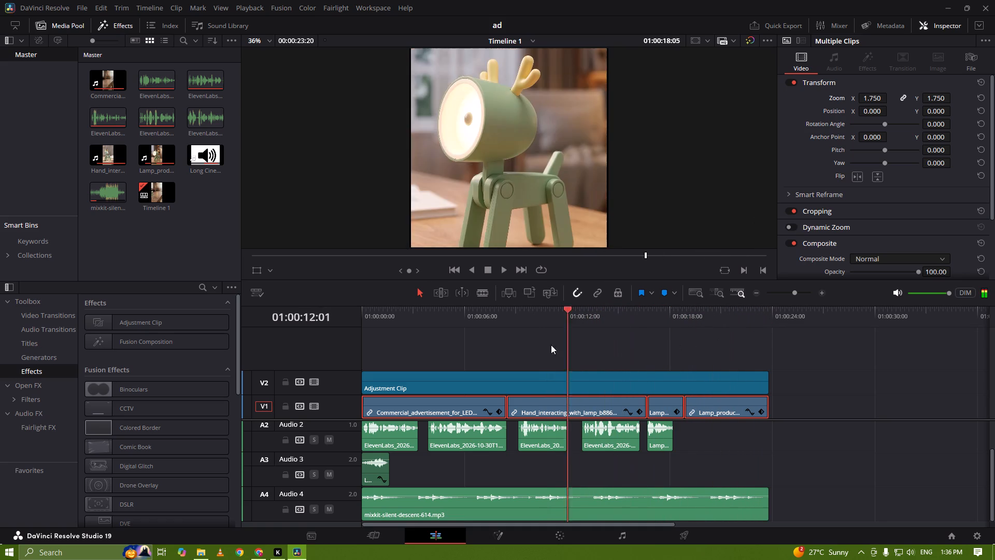
drag(551, 345, 349, 379)
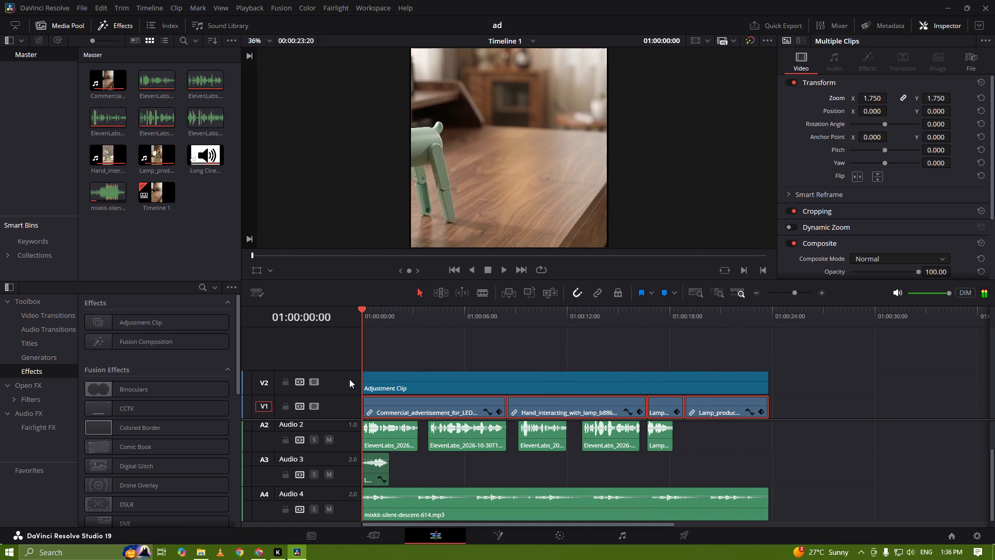
drag(349, 379, 422, 367)
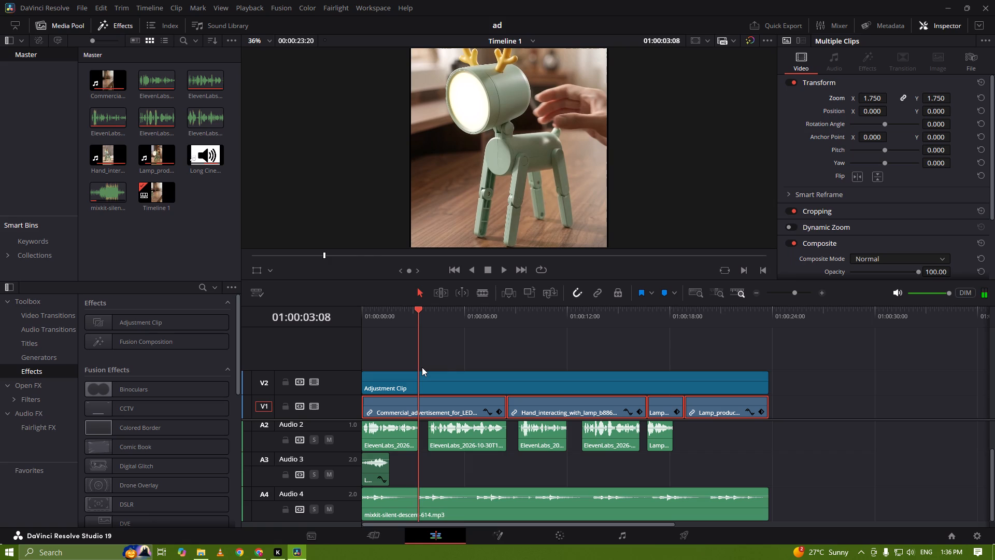
drag(422, 367, 727, 361)
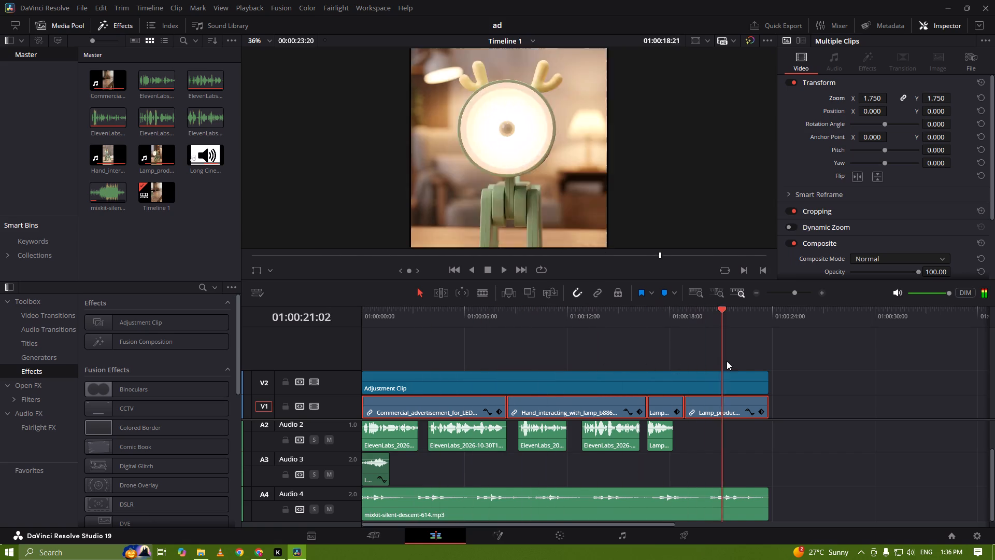
drag(727, 361, 366, 362)
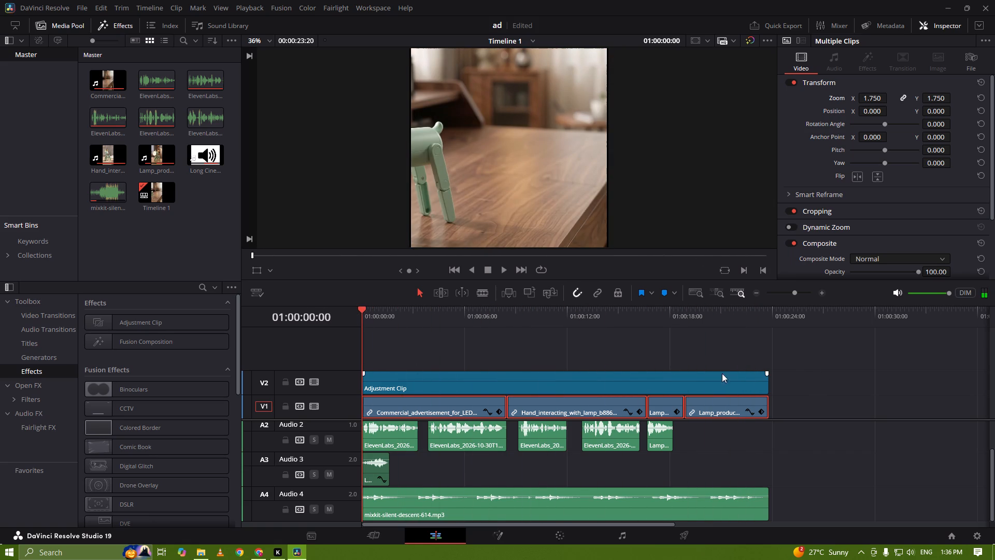
Play the reframed ad from the start of the timeline to its end, then clear the clip selection.
drag(372, 314, 314, 317)
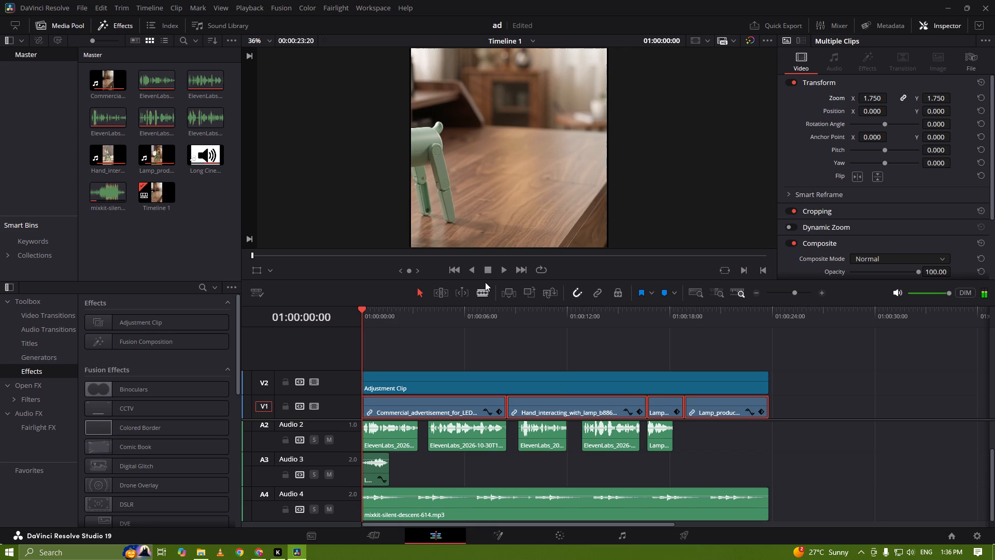
click(491, 274)
click(505, 270)
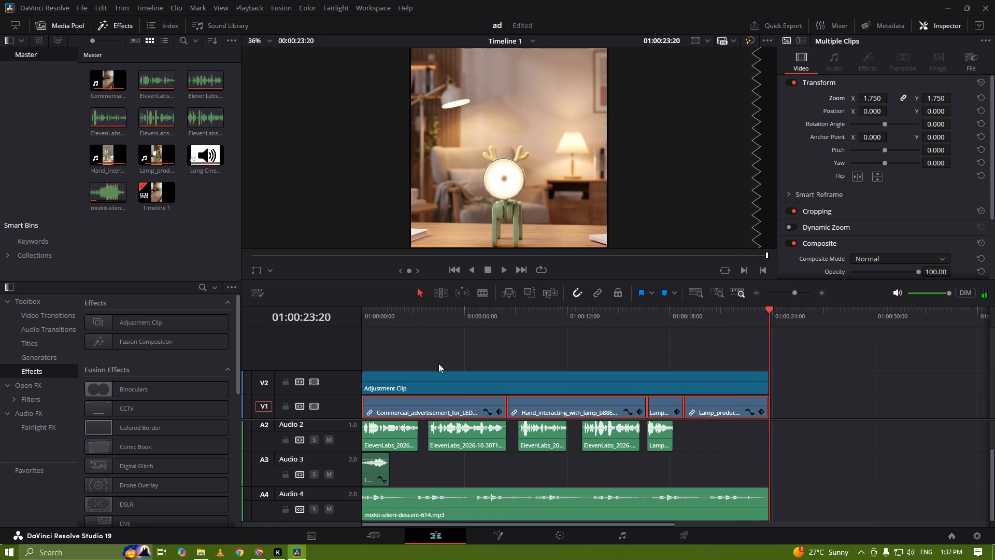
click(810, 416)
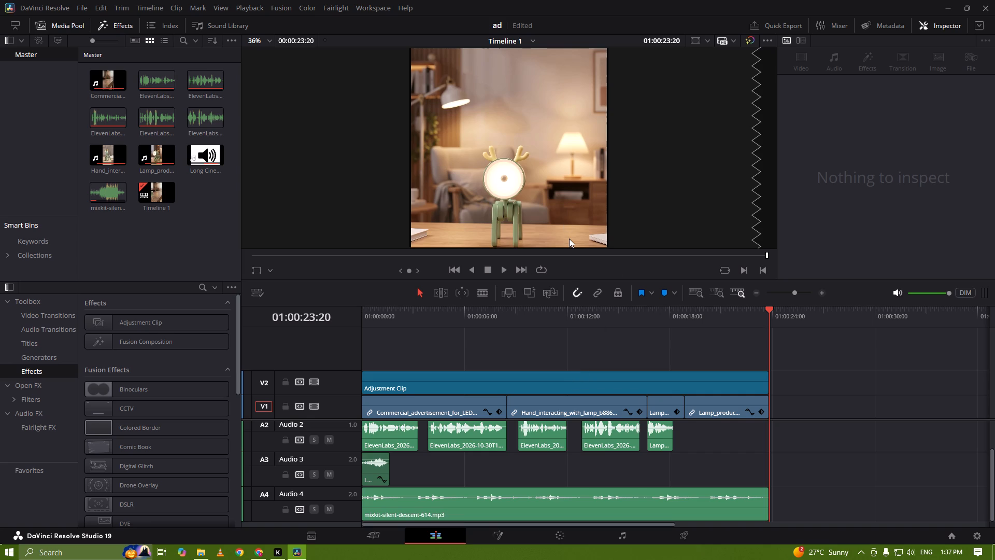
Shift the first clip, Commercial_advertisement_for_LED, vertically to a Y position of -79 with the frame near 3 seconds in view.
drag(378, 313, 368, 312)
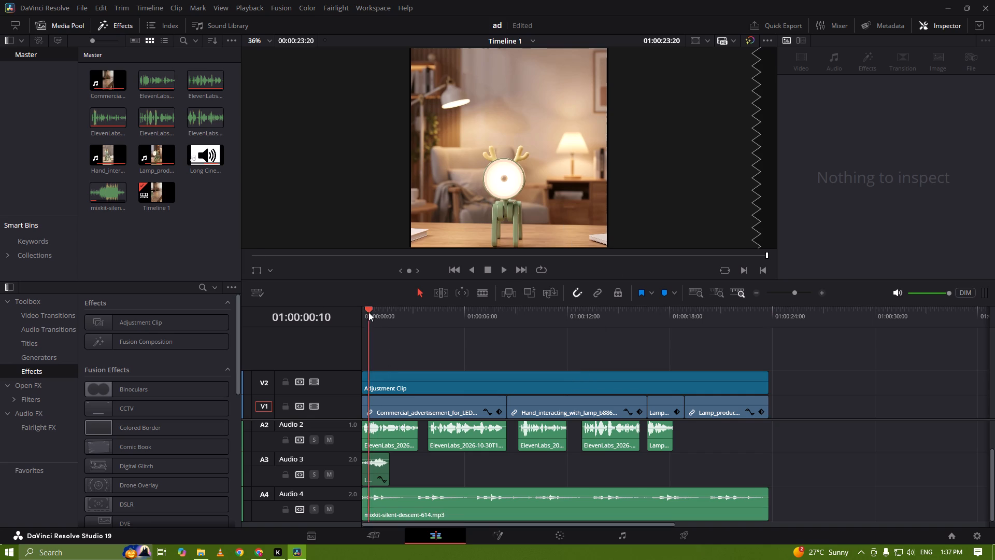
drag(368, 312, 323, 325)
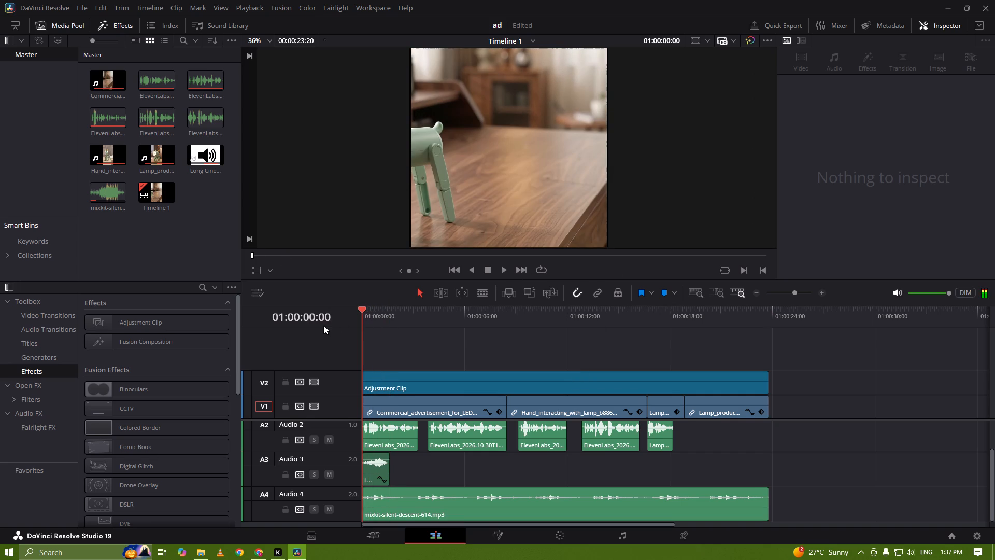
drag(323, 325, 316, 325)
drag(388, 315, 416, 311)
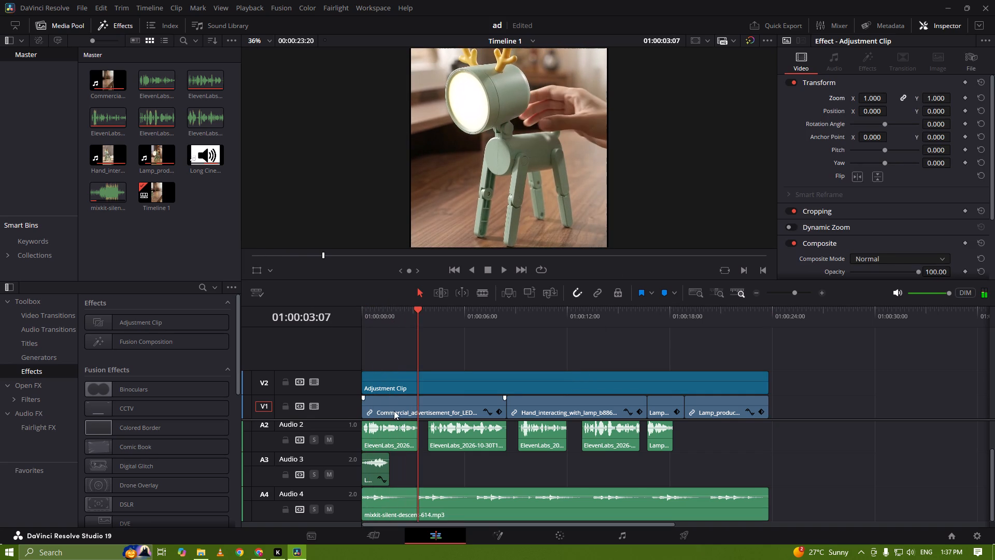
click(404, 400)
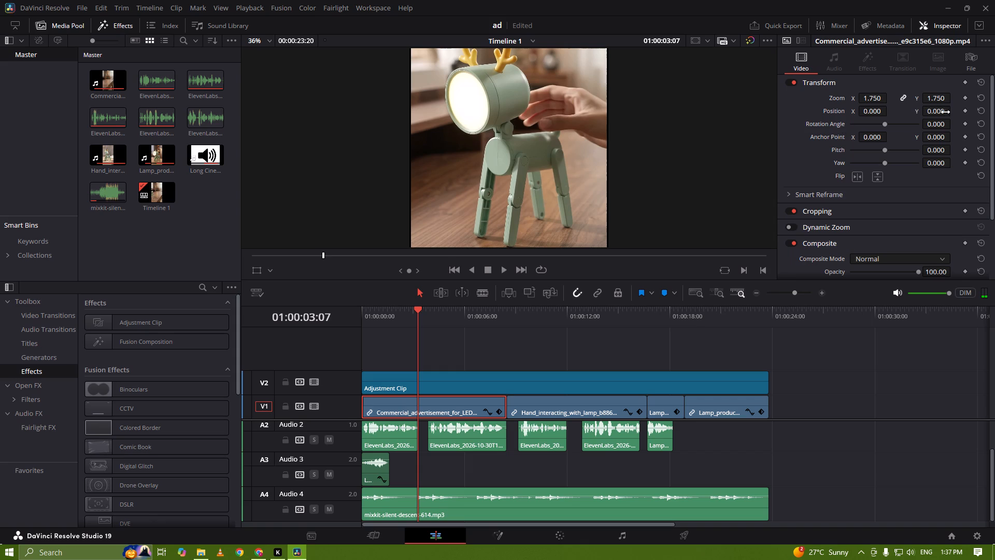
drag(937, 115, 965, 117)
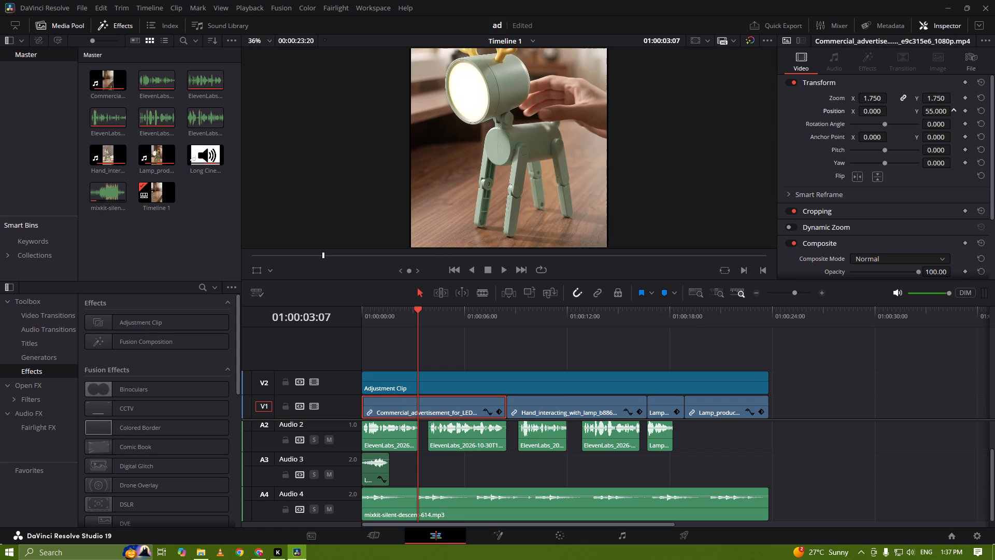
drag(965, 117, 894, 122)
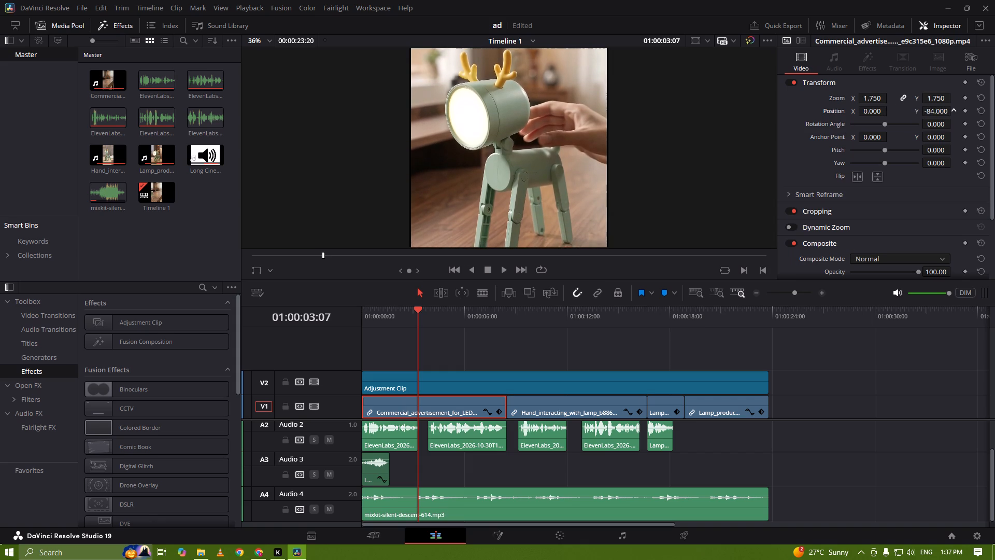
drag(894, 122, 896, 121)
Set the zoom of the Hand_interacting_with_lamp clip to 1.76, viewing it at about 11 seconds.
drag(493, 316, 502, 316)
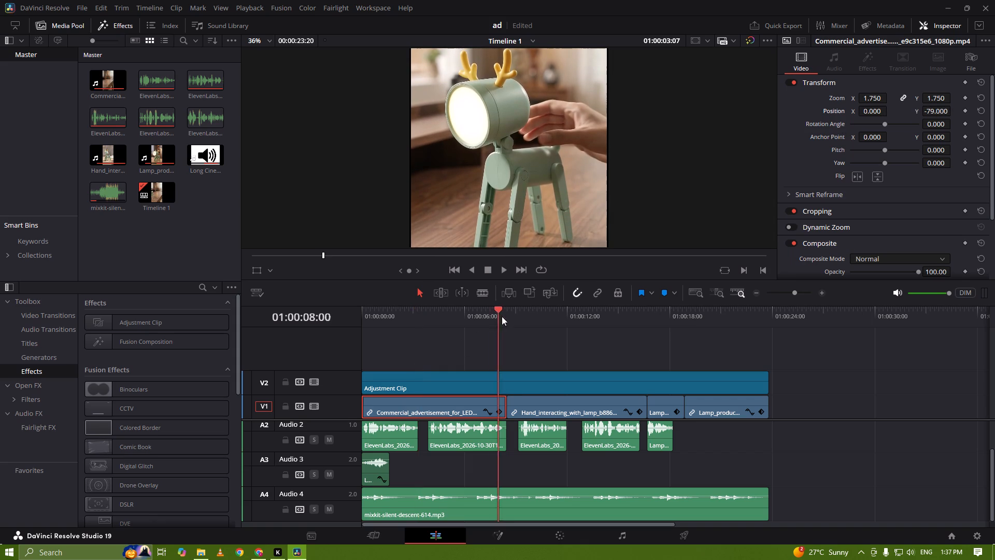
drag(502, 316, 558, 316)
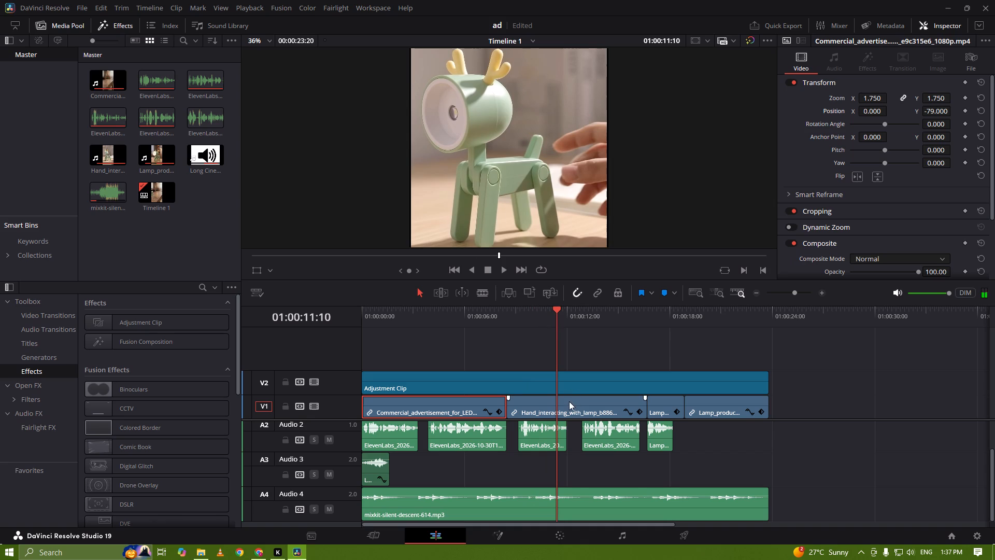
click(573, 411)
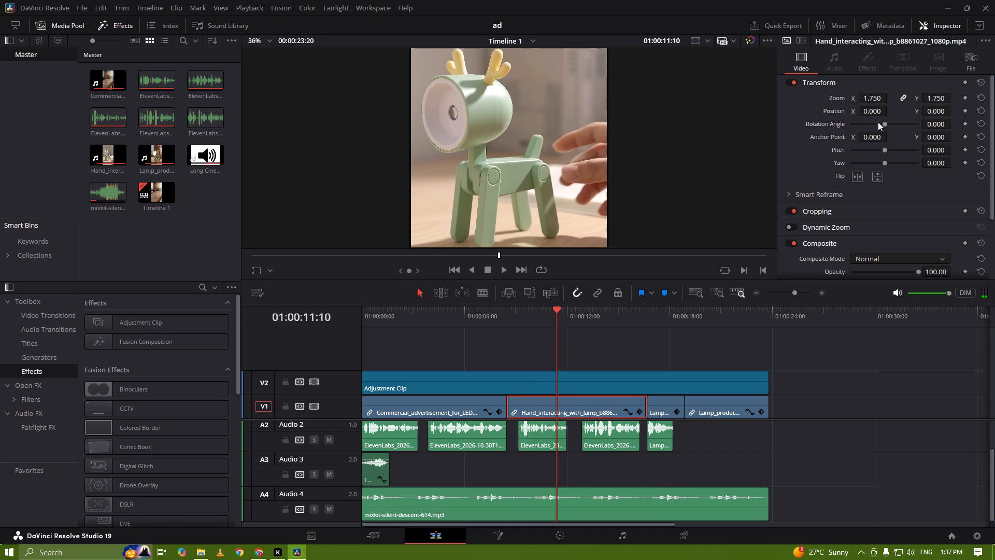
click(881, 99)
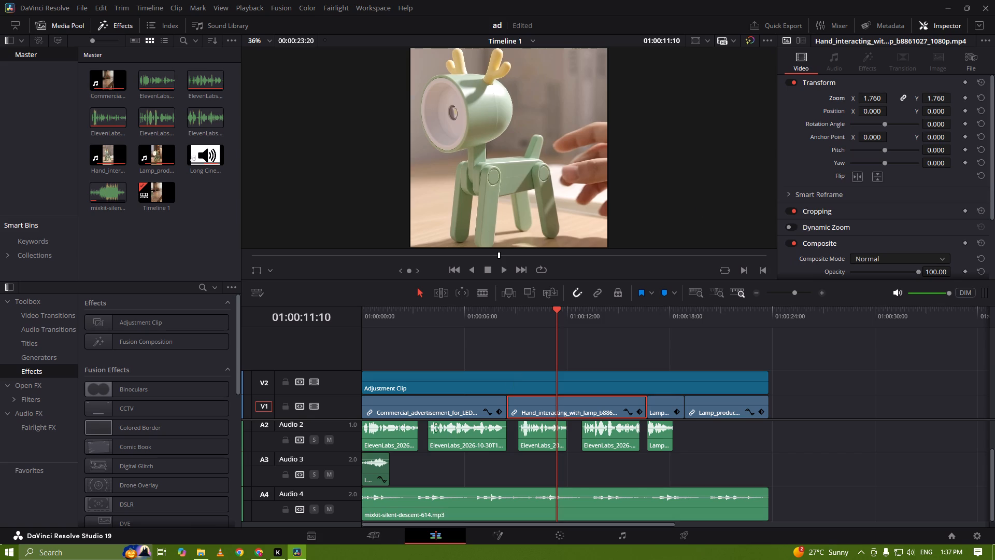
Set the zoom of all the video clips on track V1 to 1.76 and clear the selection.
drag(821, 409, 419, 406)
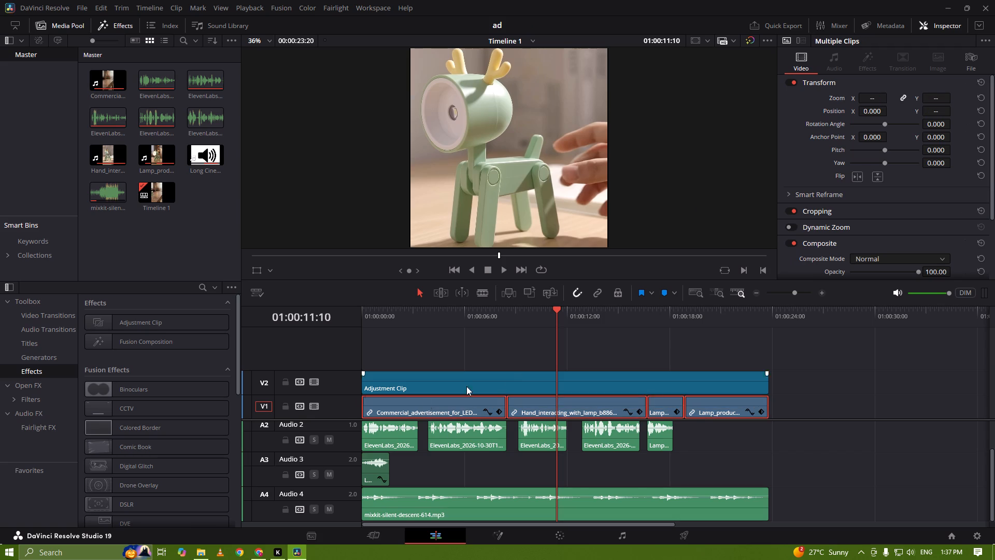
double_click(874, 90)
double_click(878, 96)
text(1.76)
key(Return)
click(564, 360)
Shift the short third clip, the Lamp_product_shot near 17 seconds, vertically to a Y position of 19.
drag(565, 318, 623, 324)
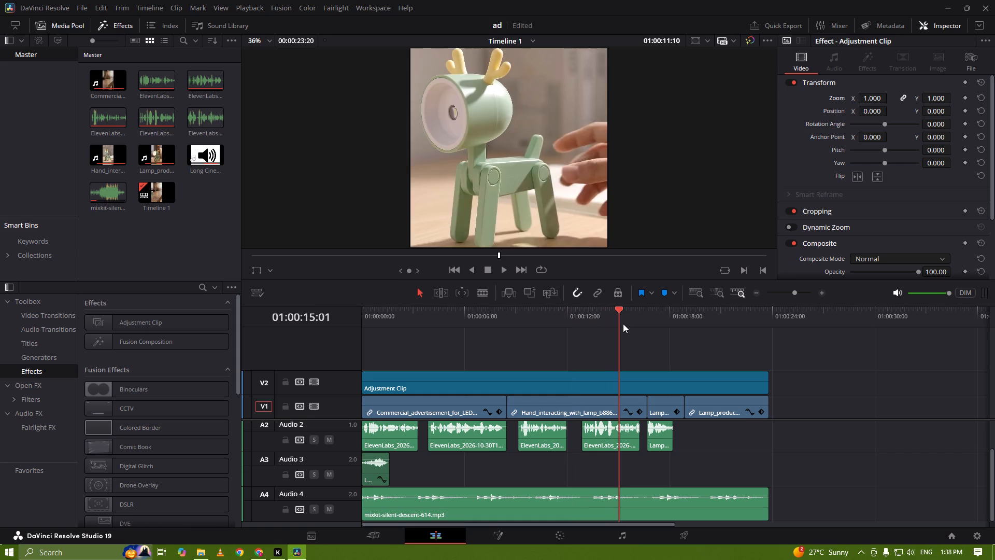
drag(623, 324, 678, 336)
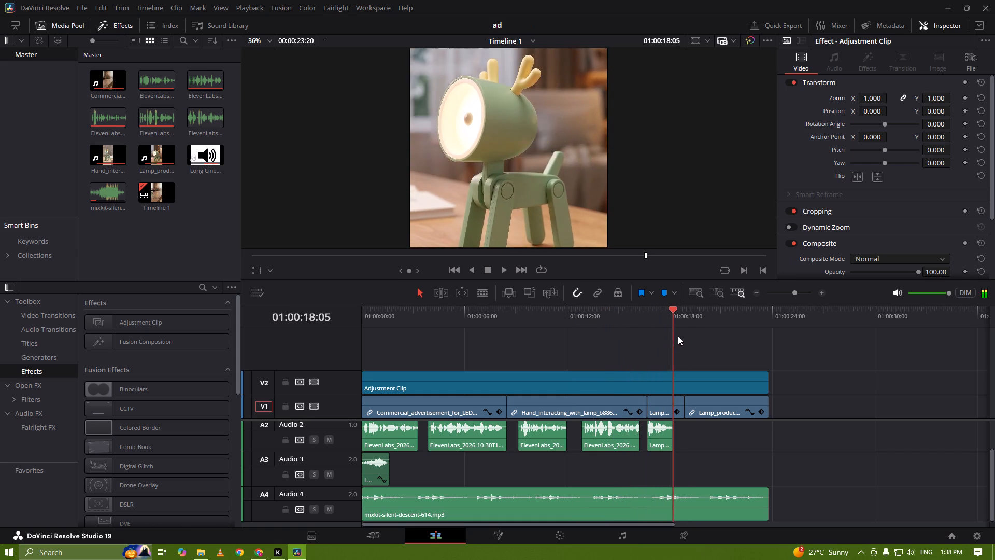
drag(678, 336, 661, 344)
click(663, 405)
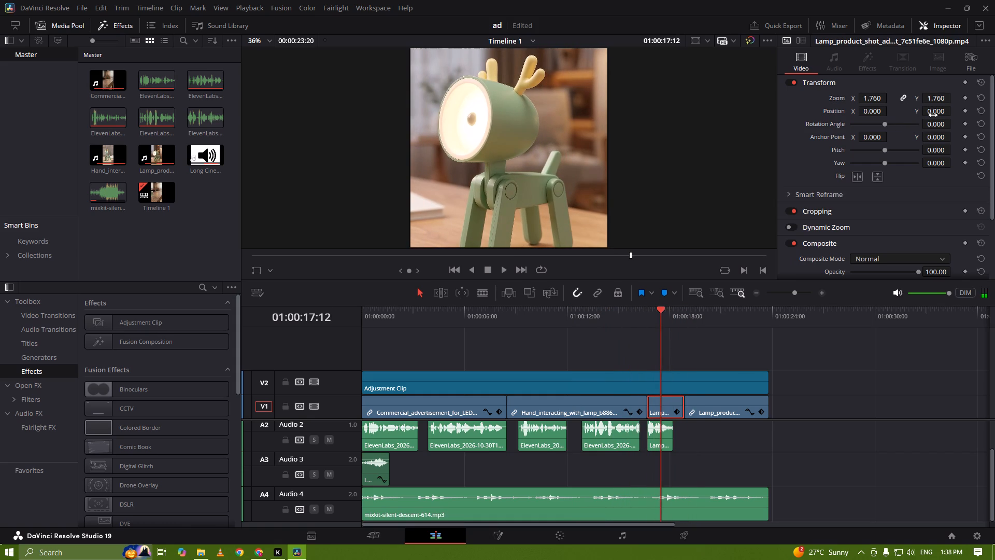
drag(935, 113, 945, 113)
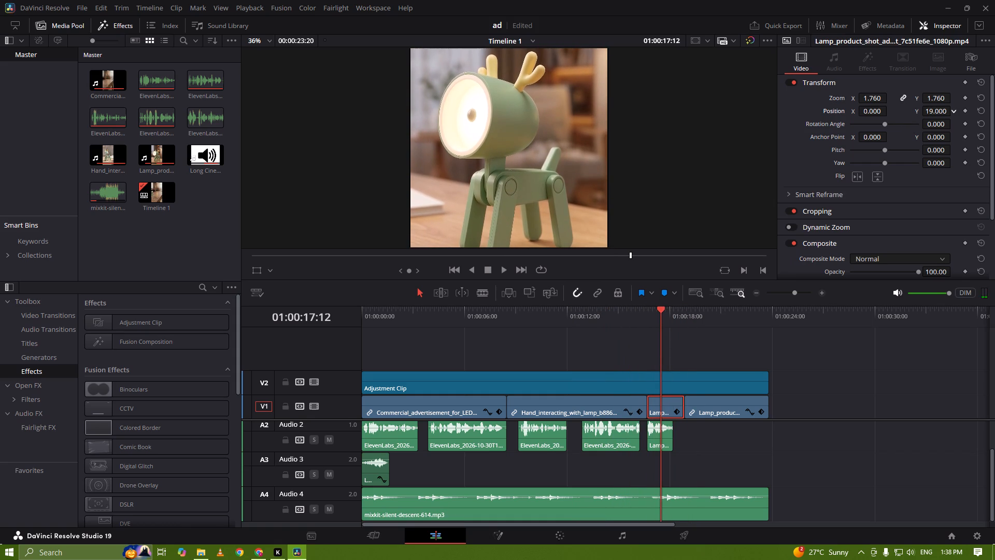
drag(945, 113, 945, 113)
Shift the last Lamp_product_shot clip vertically to a Y position of 35, viewing its start near 18 seconds.
click(683, 317)
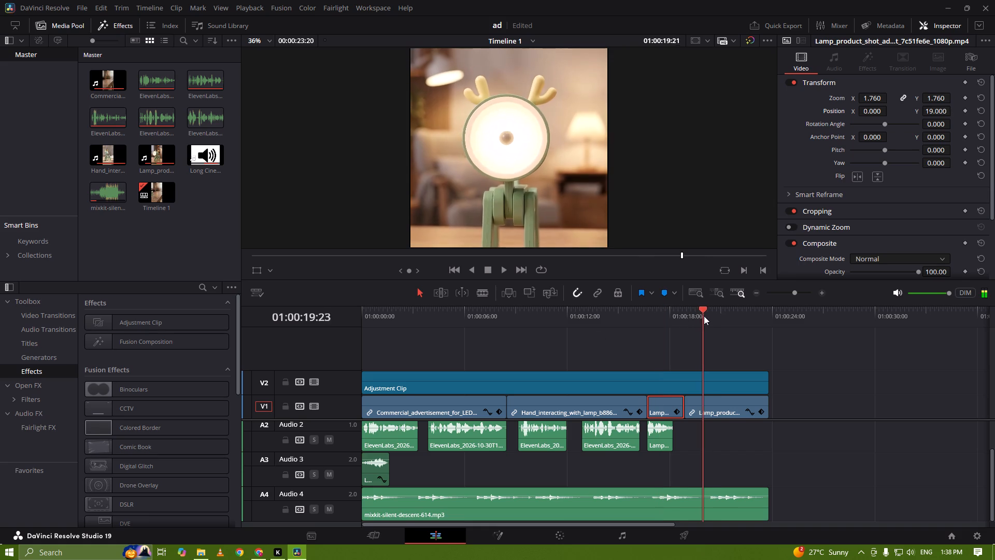
click(718, 406)
drag(937, 114, 944, 114)
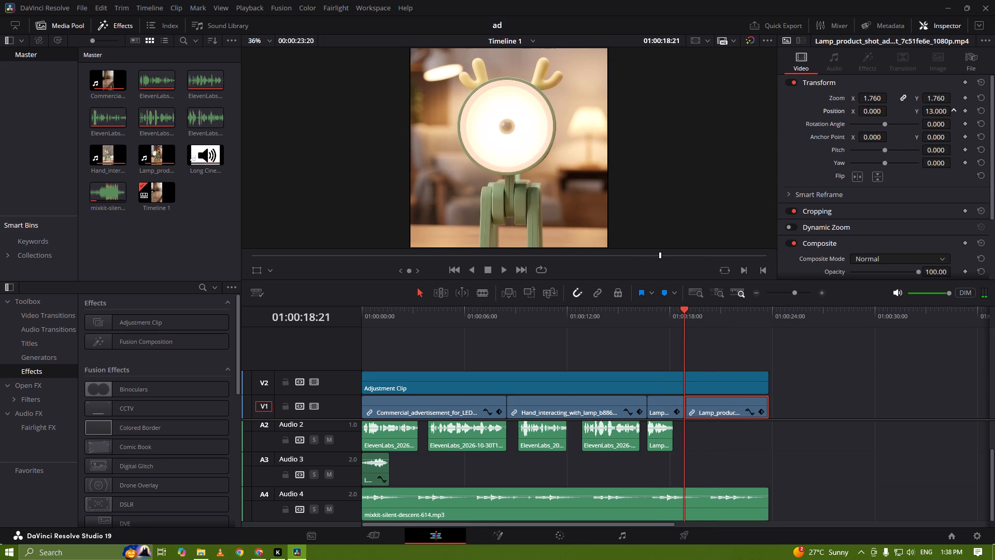
drag(944, 114, 955, 114)
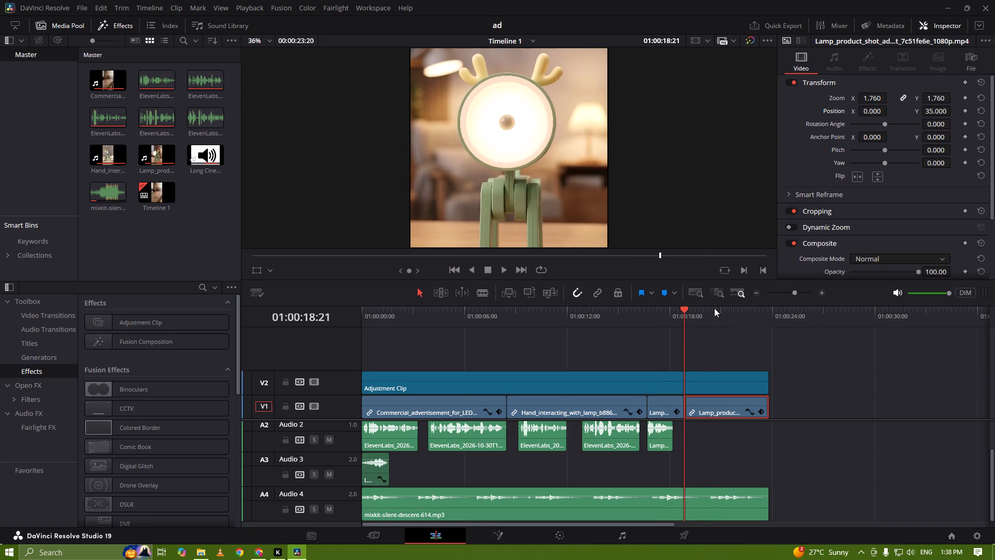
Scrub from the last clip back to the timeline's start to check the framing, and show the Titles effects category.
drag(691, 319, 707, 338)
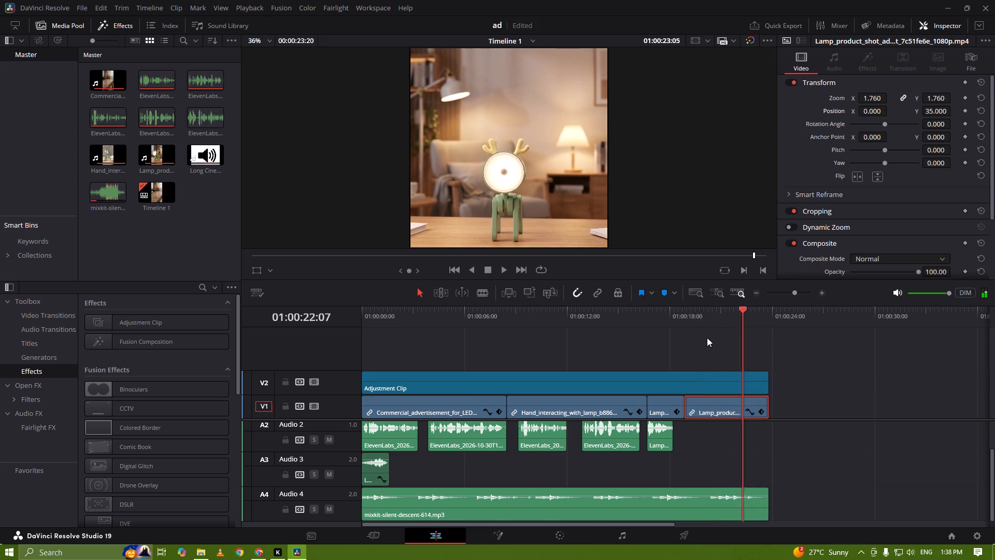
drag(707, 338, 392, 367)
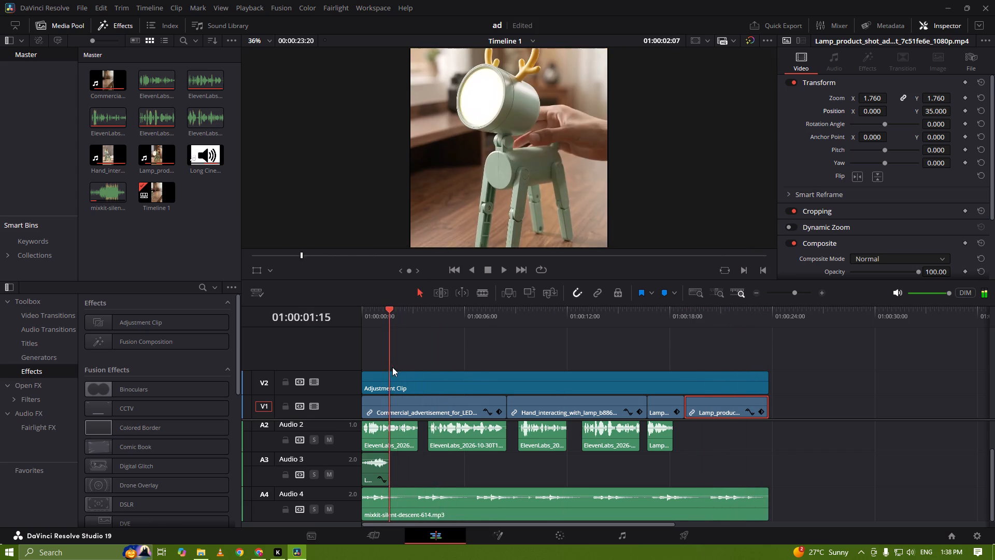
drag(392, 367, 400, 369)
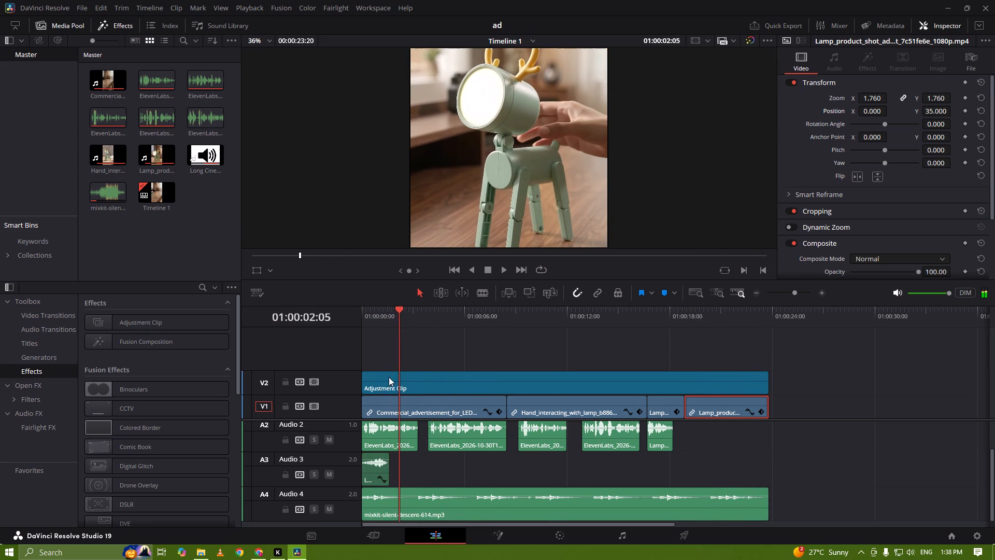
click(421, 344)
drag(387, 321, 237, 316)
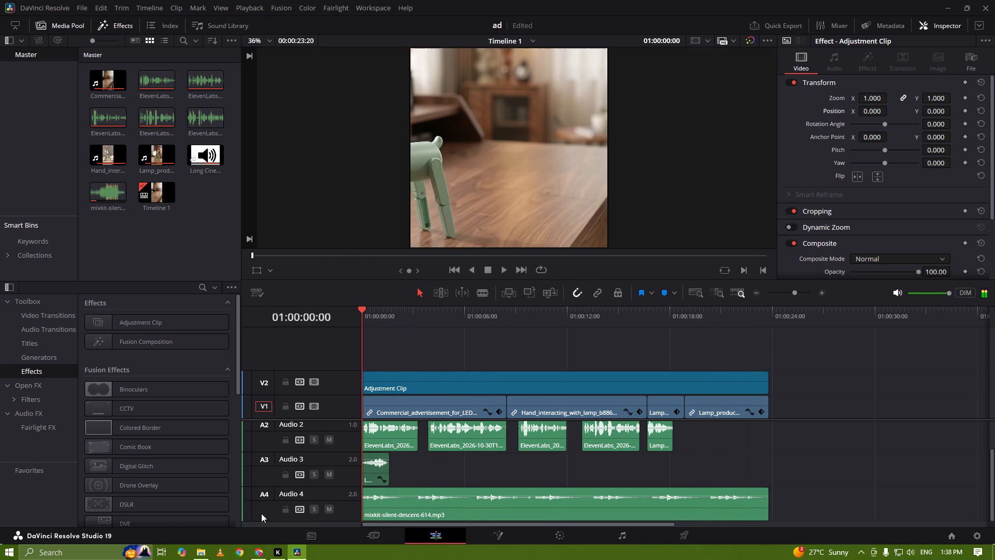
click(53, 343)
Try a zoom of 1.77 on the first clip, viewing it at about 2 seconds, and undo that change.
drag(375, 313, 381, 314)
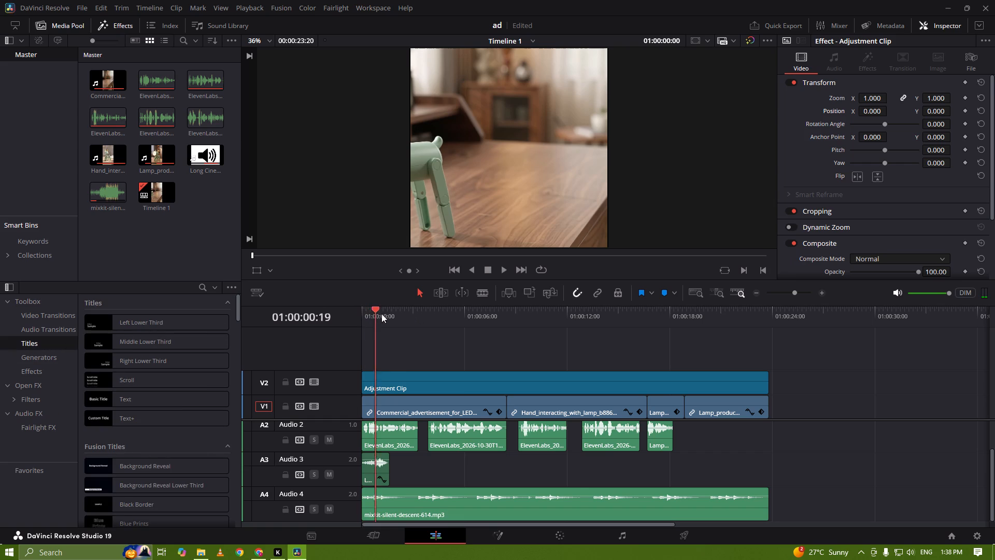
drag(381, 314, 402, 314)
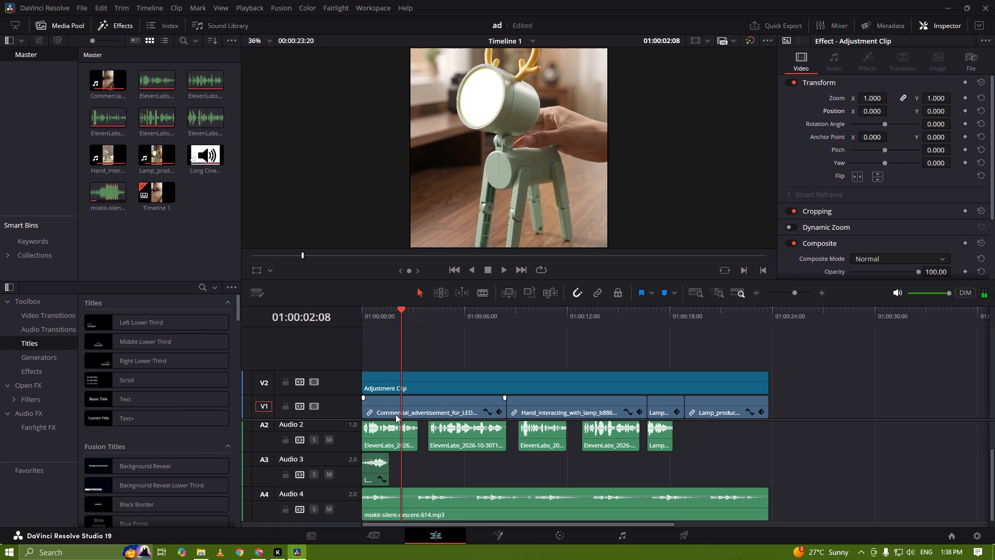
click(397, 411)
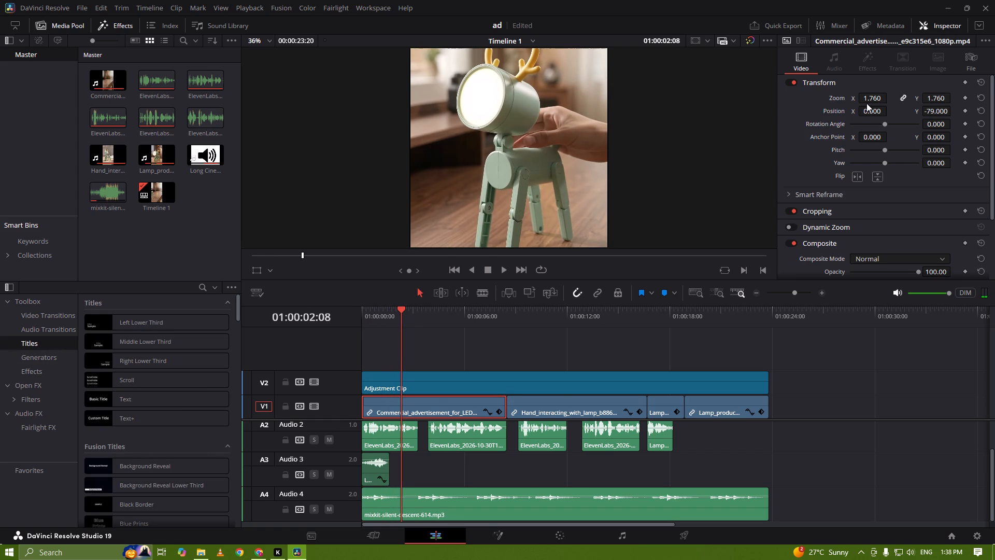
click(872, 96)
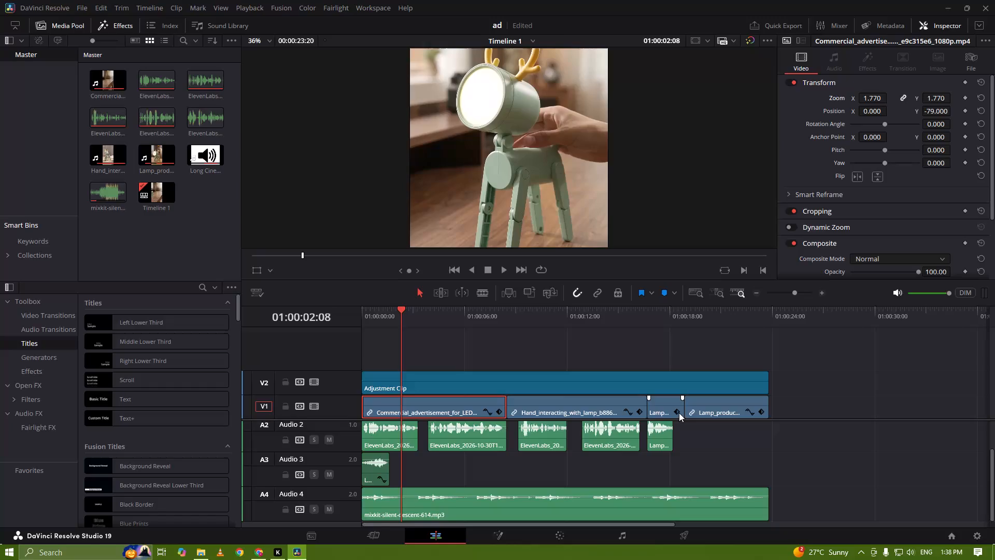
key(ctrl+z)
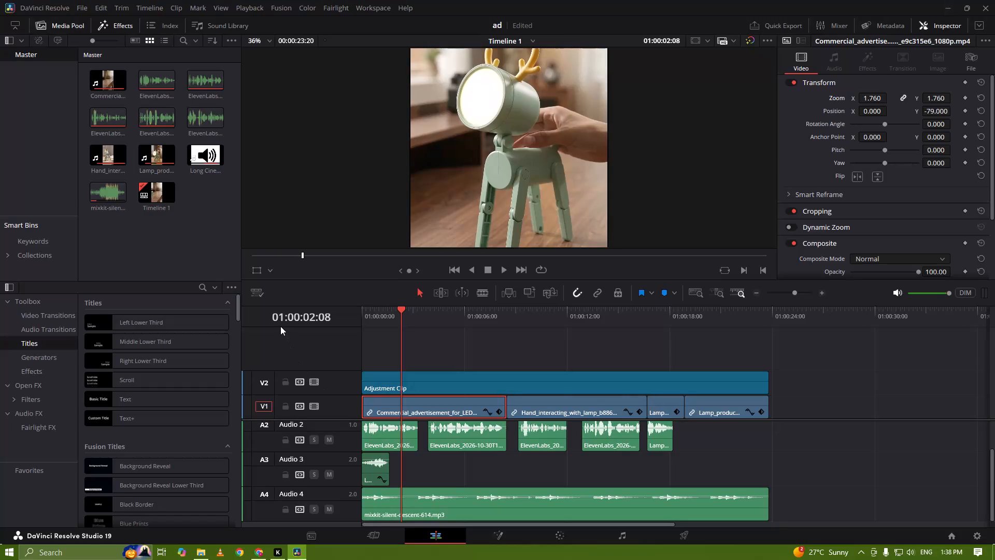
Fine-tune the zoom of the Commercial_advertisement_for_LED clip, trying 1.762 and settling on 1.78.
double_click(879, 96)
text(1.762)
key(Return)
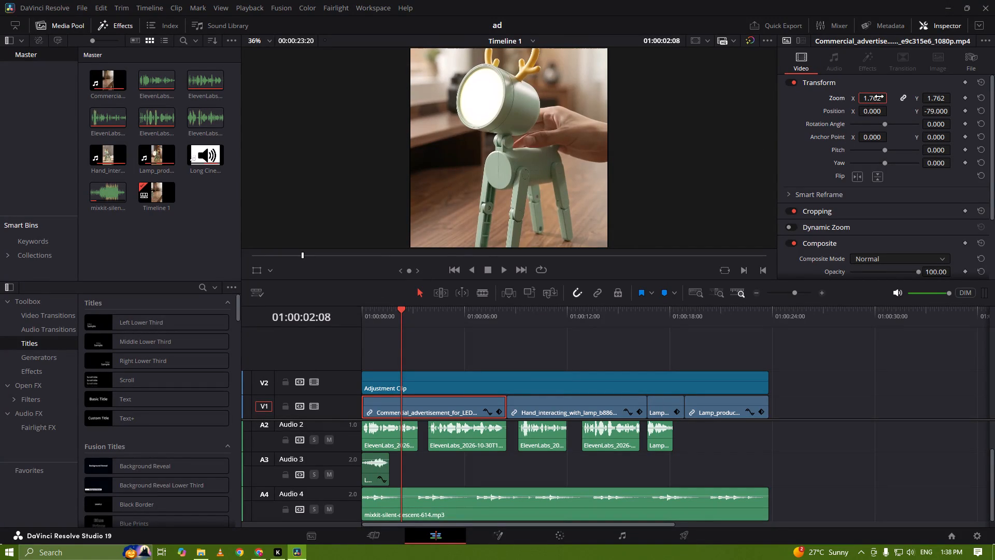
click(881, 98)
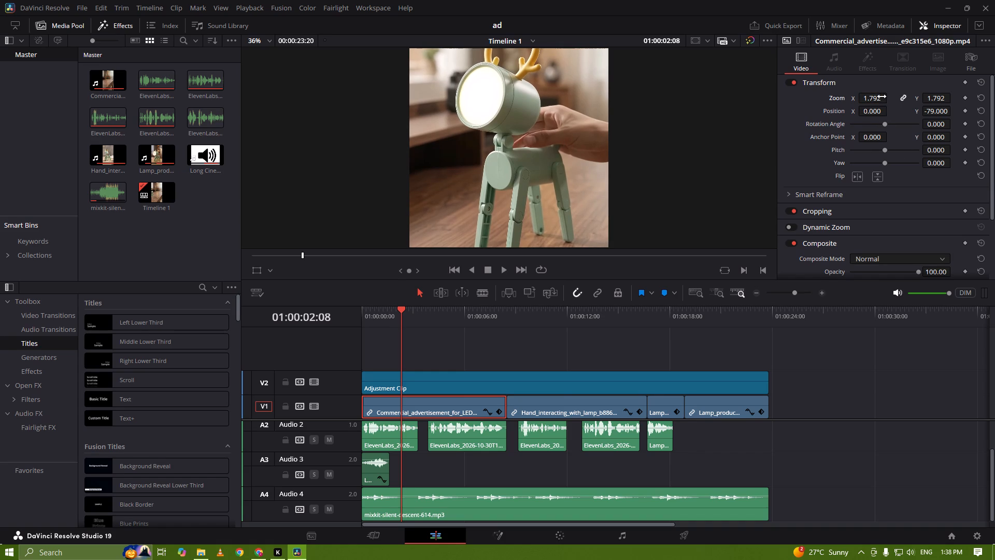
double_click(882, 96)
text(1.78)
key(Return)
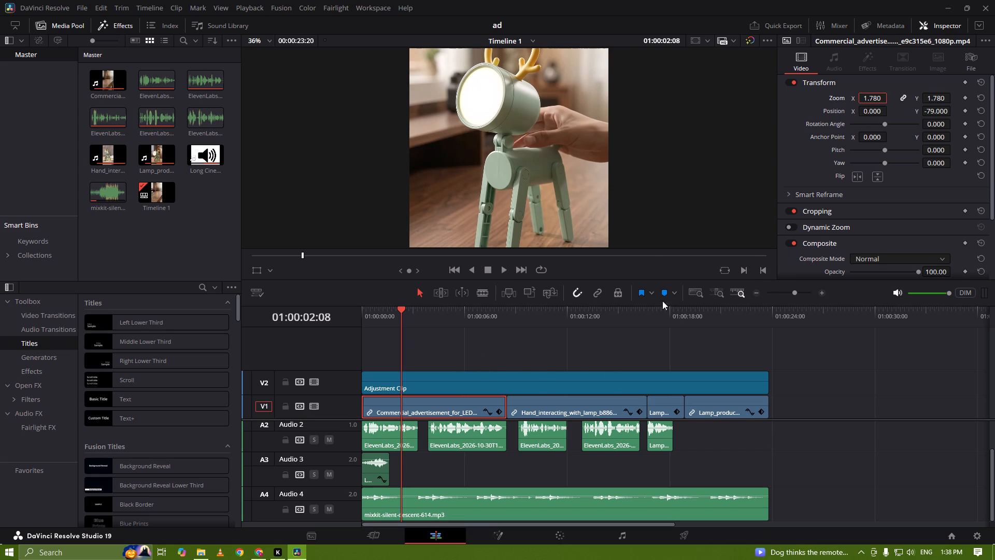
Set the zoom of all the video clips on track V1 to 1.78 and clear the selection.
drag(793, 413, 427, 403)
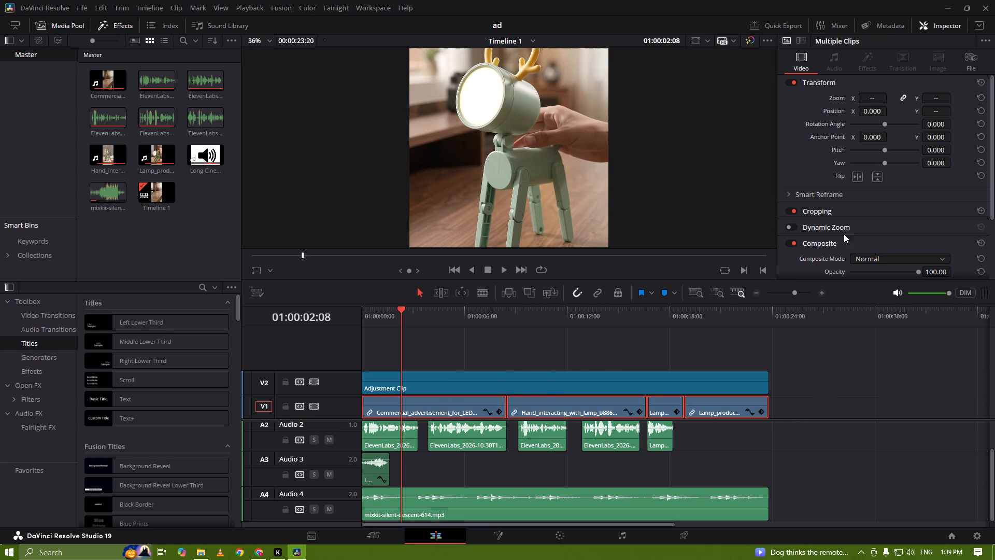
double_click(879, 100)
text(1.78)
key(Return)
click(449, 352)
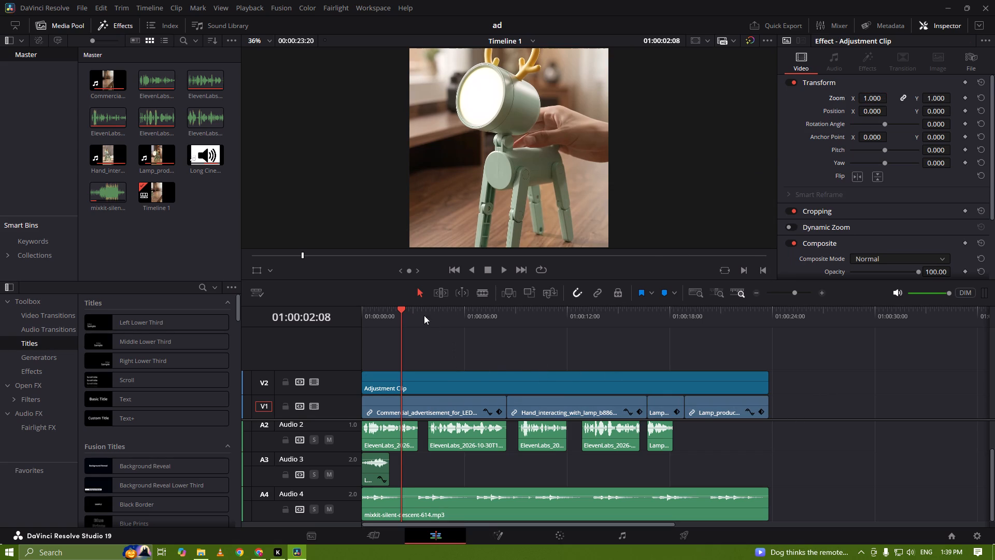
Play from about 2 seconds and scrub through the timeline to check that every clip fills the square frame.
click(405, 307)
key(space)
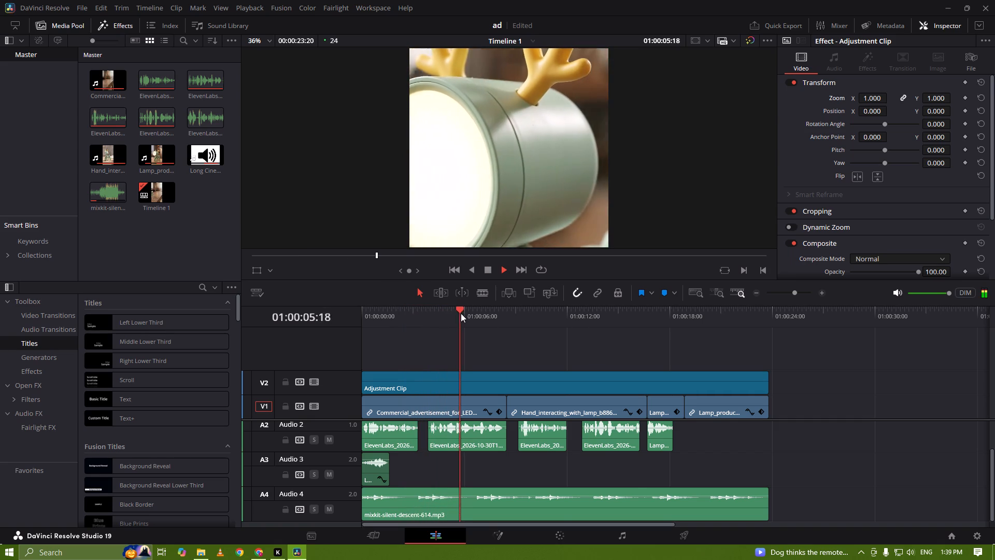
key(space)
drag(463, 311, 471, 311)
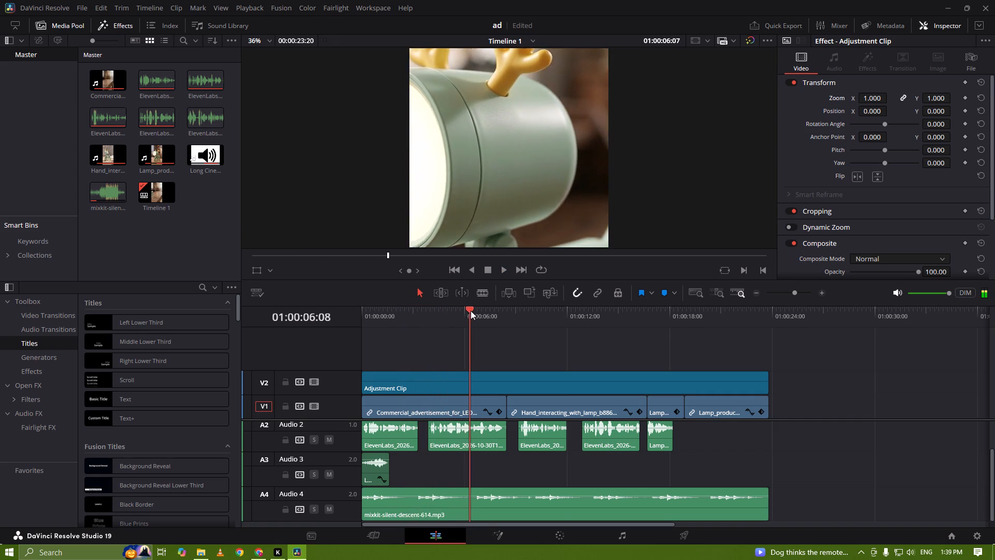
drag(471, 311, 459, 312)
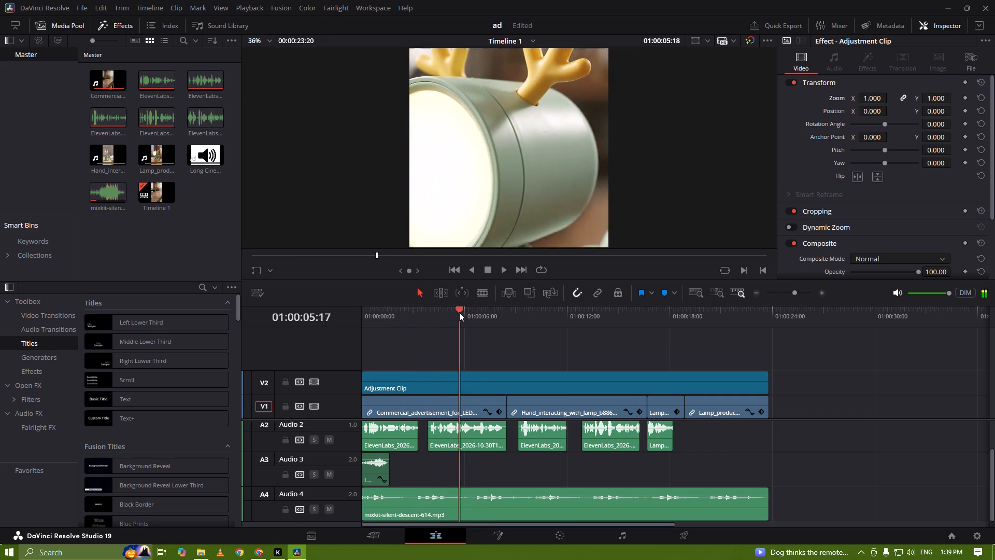
drag(459, 312, 438, 312)
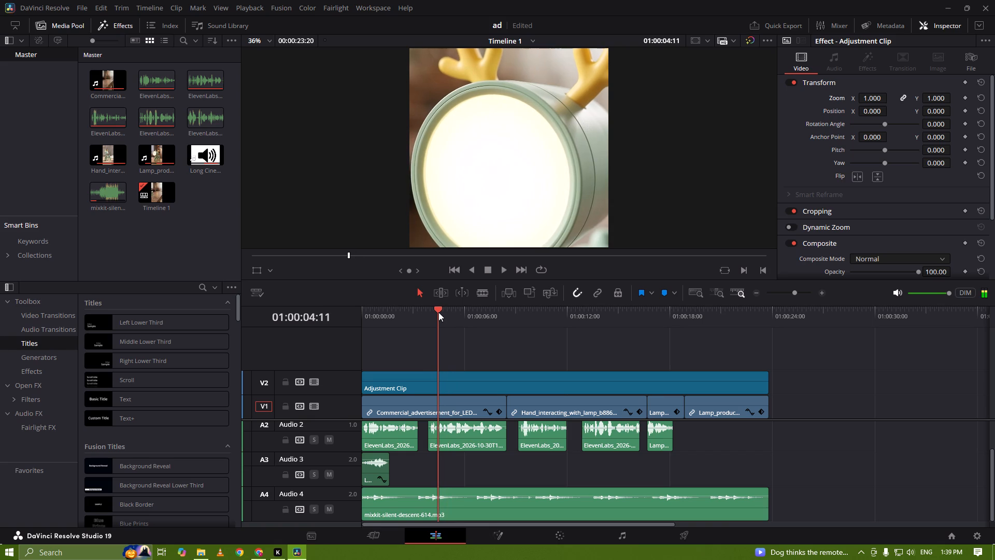
drag(438, 312, 477, 310)
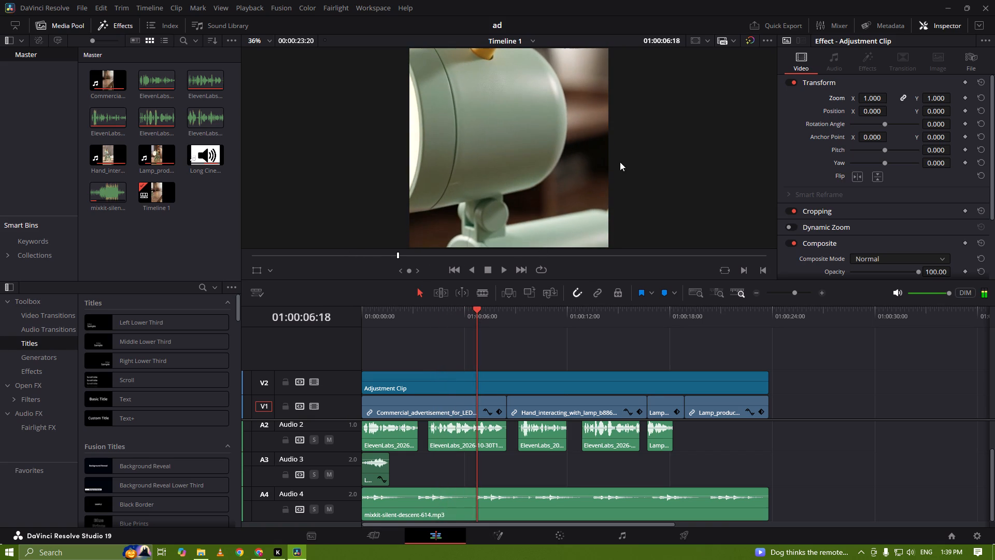
drag(481, 314, 485, 313)
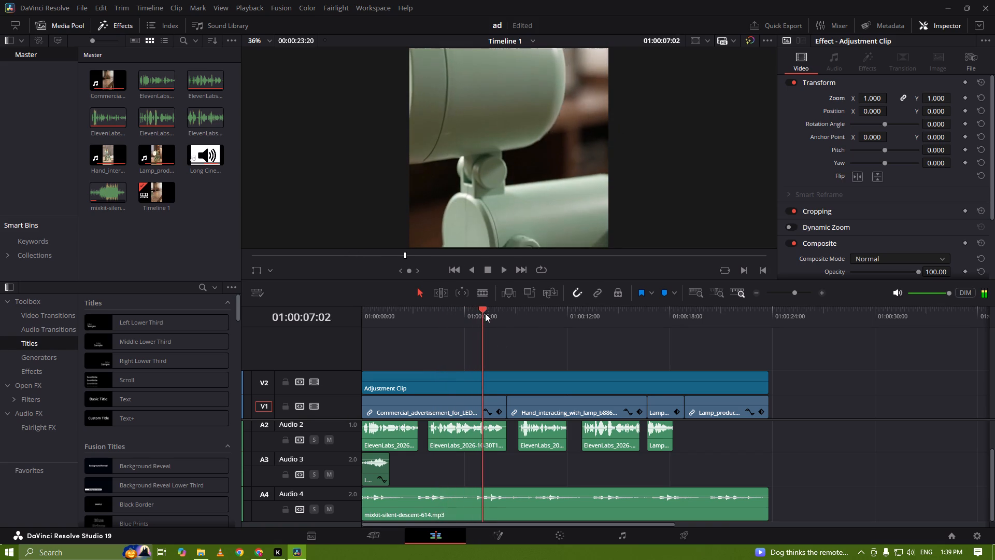
drag(485, 313, 560, 314)
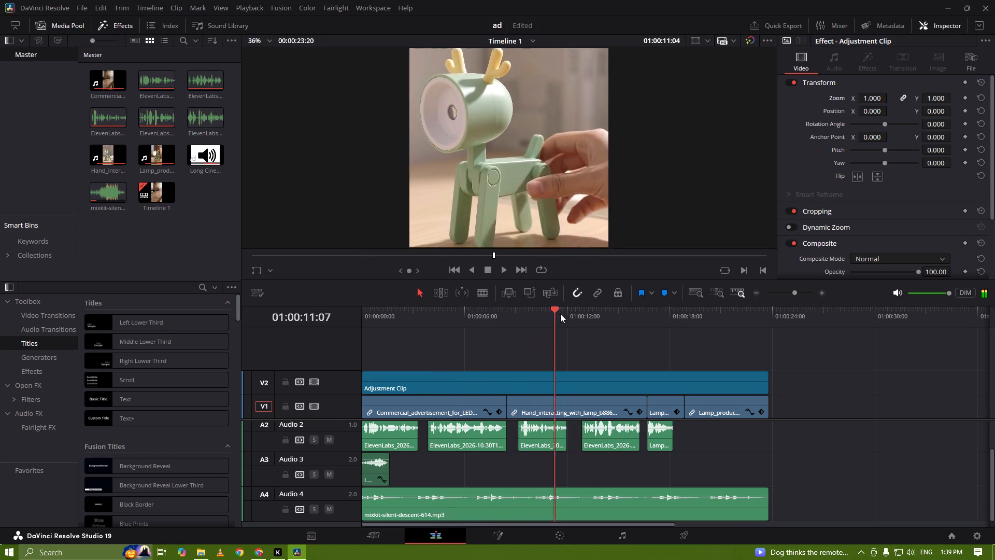
drag(560, 314, 481, 371)
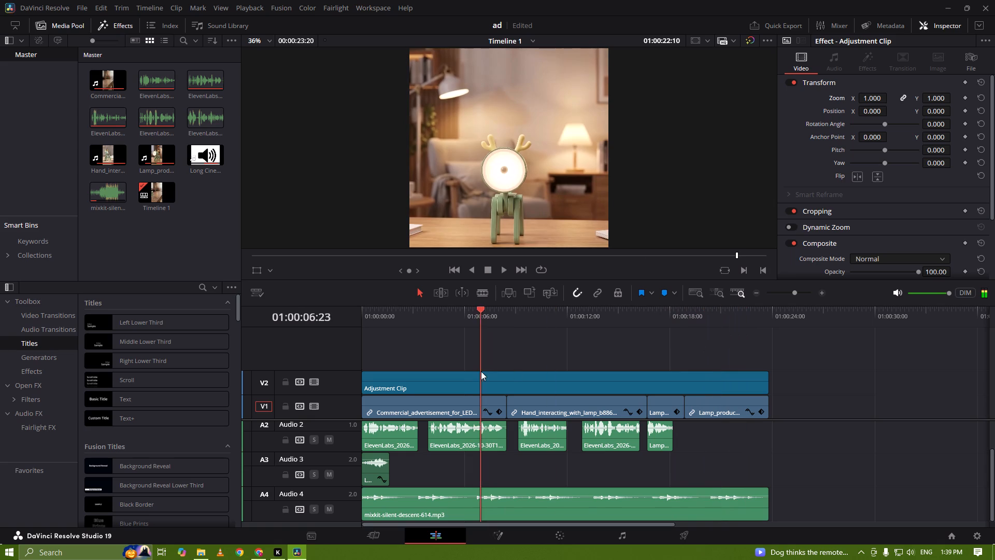
drag(481, 371, 436, 377)
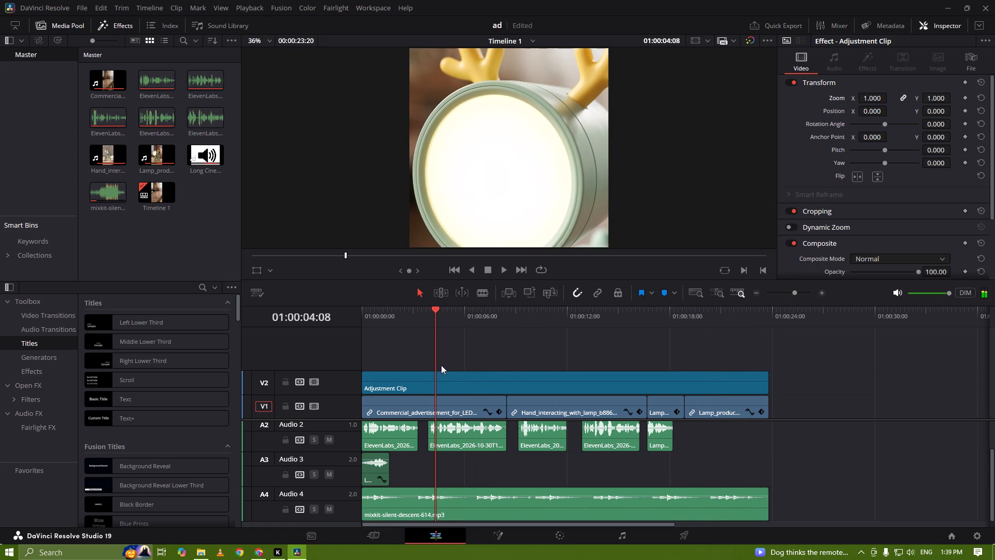
Split the Commercial_advertisement_for_LED clip on V1 at 01:00:04:02, where the close-up shot of the lamp begins.
drag(435, 310, 424, 312)
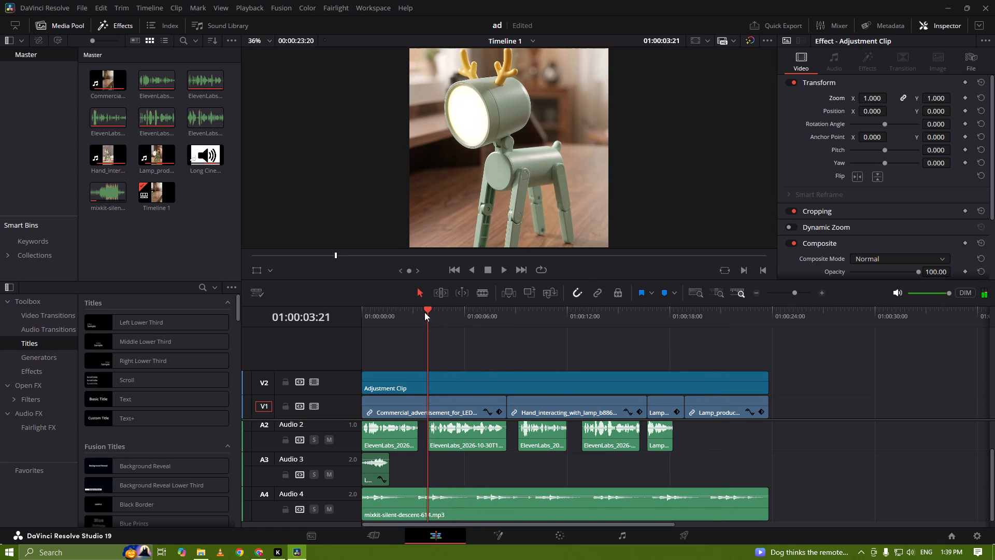
key(Right)
key(Right)
key(Right)
key(Right)
key(Right)
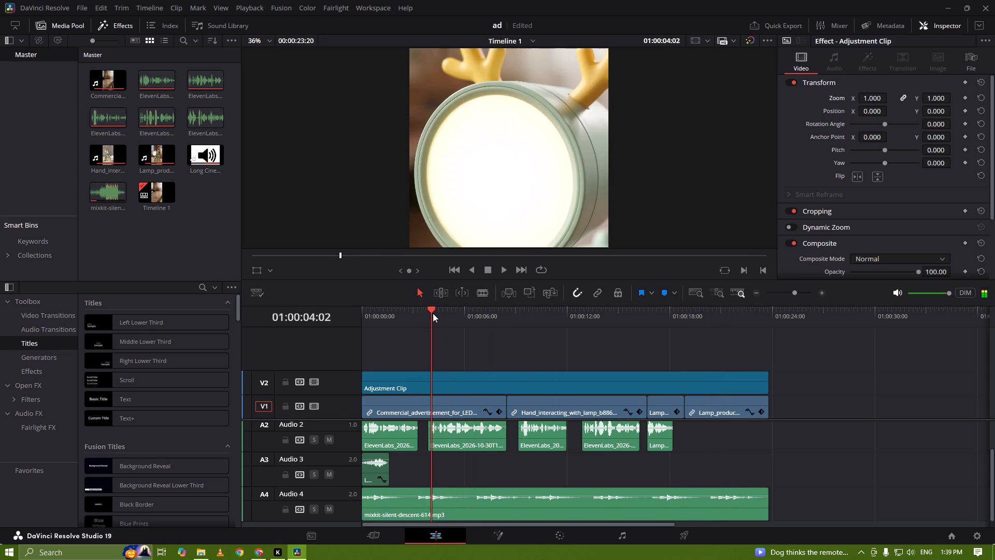
key(Right)
key(Left)
key(Left)
key(Right)
click(446, 409)
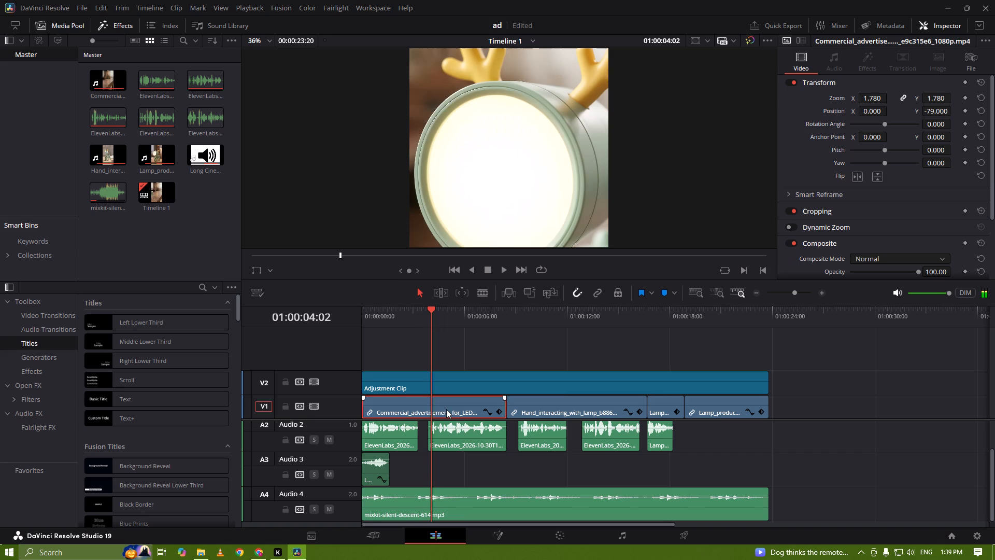
key(ctrl+b)
Move the adjustment clip up to track V3, keeping its timing, to free track V2.
drag(470, 385, 474, 368)
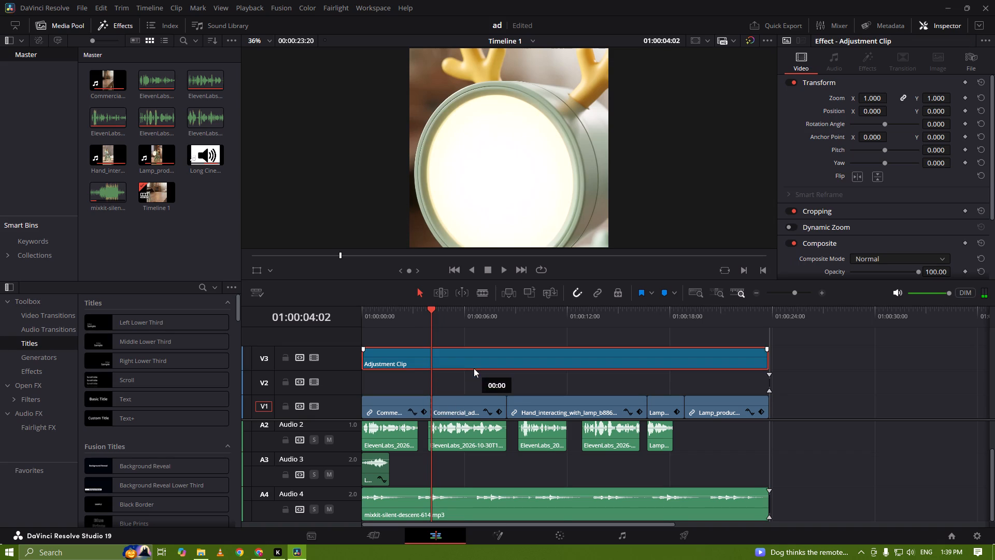
drag(474, 368, 474, 366)
Duplicate the second part of the split commercial clip onto track V2, directly above the original.
click(450, 405)
alt+drag(454, 405, 456, 386)
click(467, 376)
click(458, 405)
Reduce the zoom of the duplicated clip on V2 to 1.150.
click(458, 384)
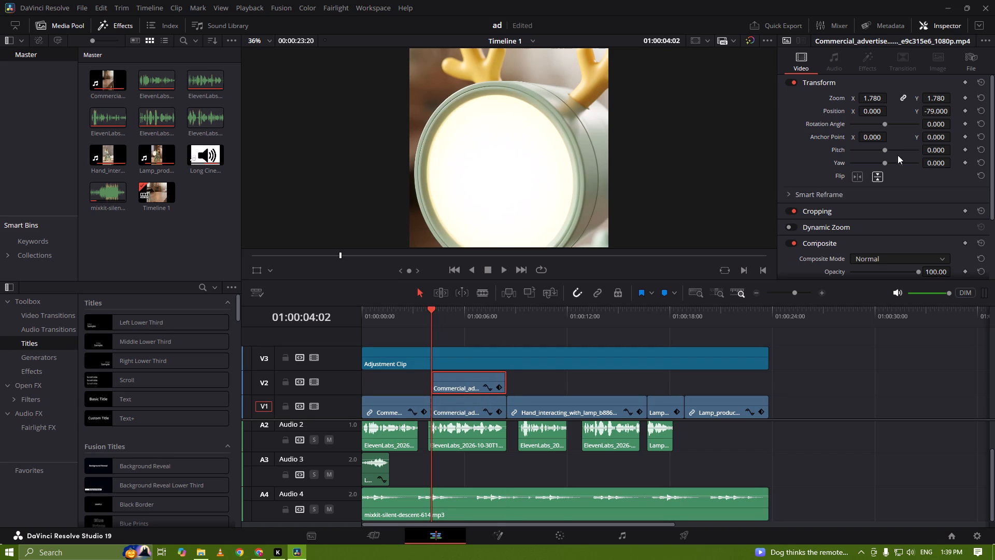
drag(874, 97, 859, 96)
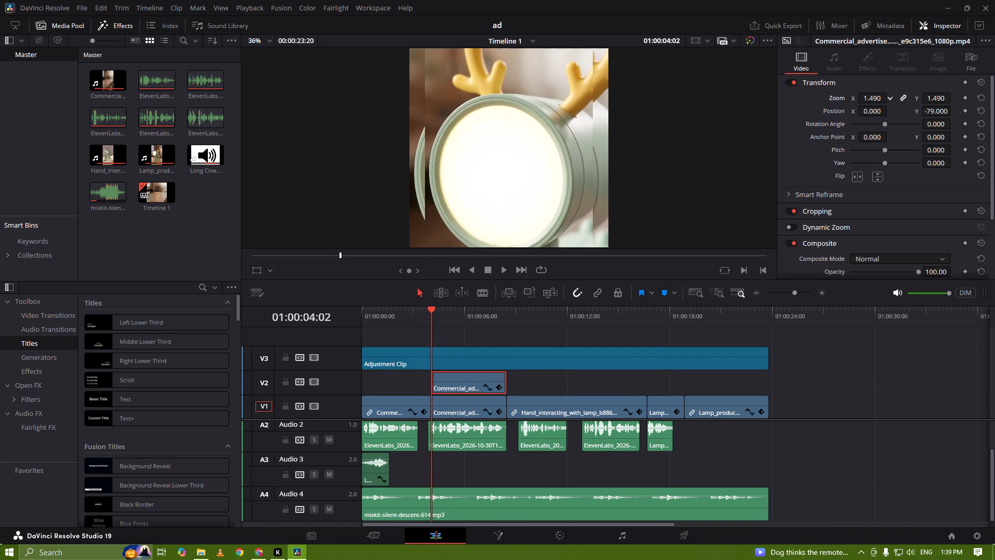
drag(859, 96, 841, 101)
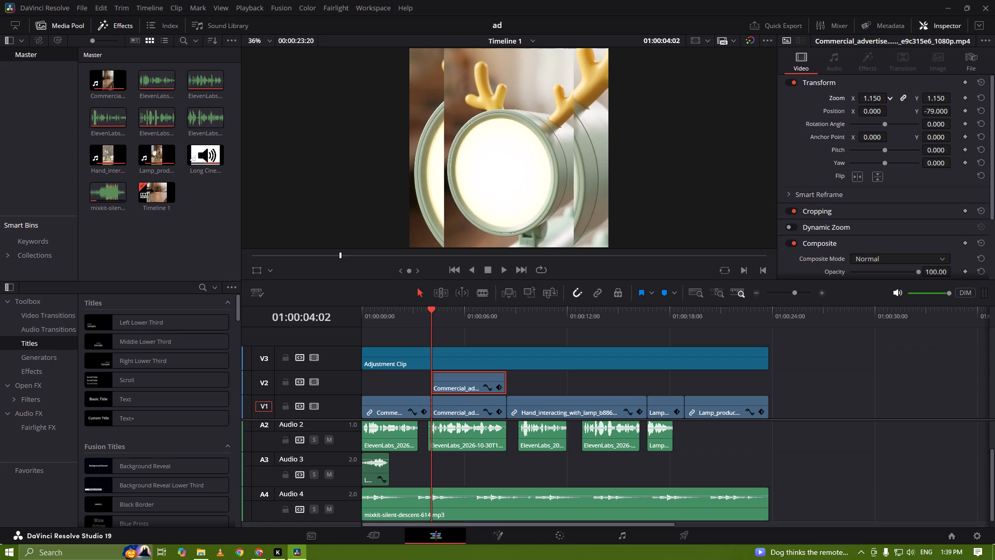
drag(841, 101, 841, 103)
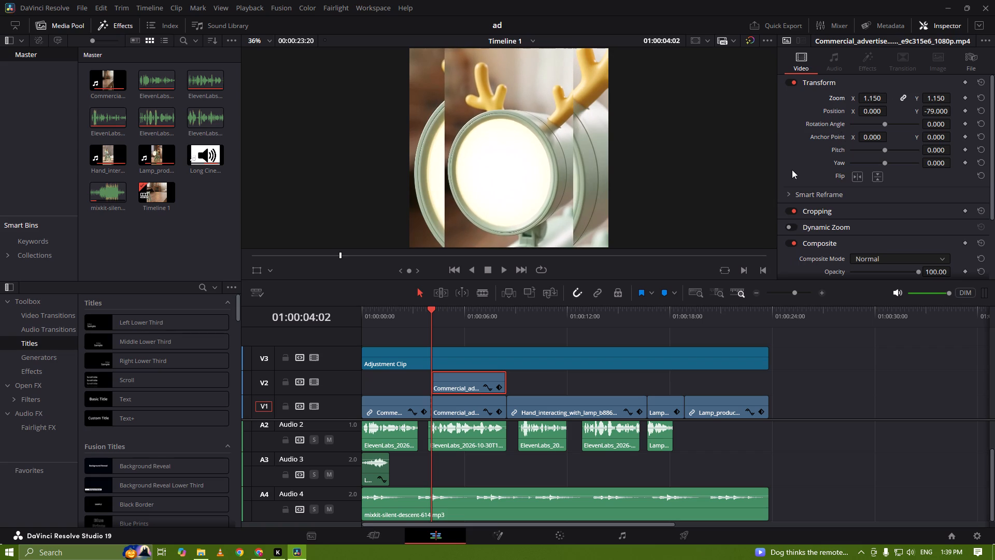
Select the lower copy on V1, look through the effects library for a suitable effect, search for "blur", and clear the search.
click(460, 411)
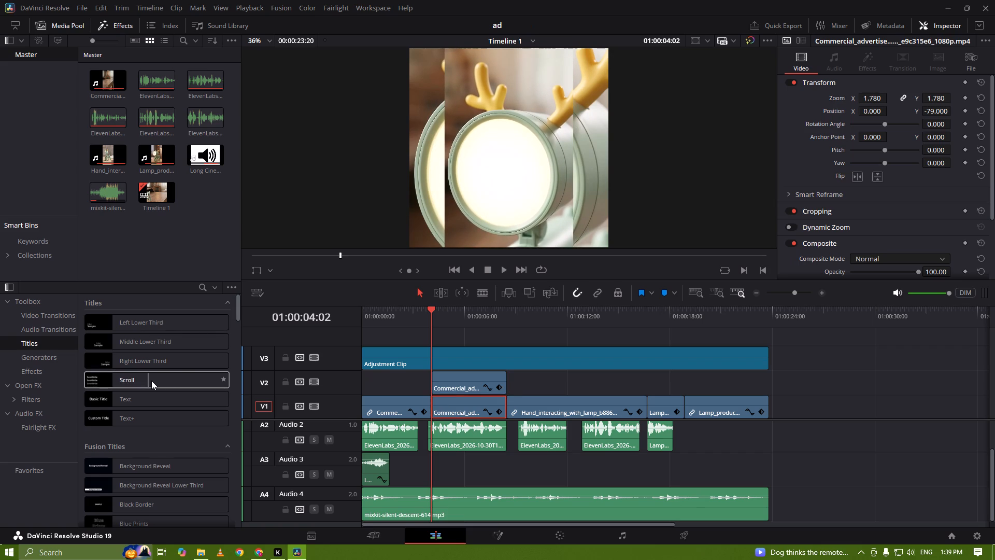
click(54, 318)
click(53, 344)
click(50, 374)
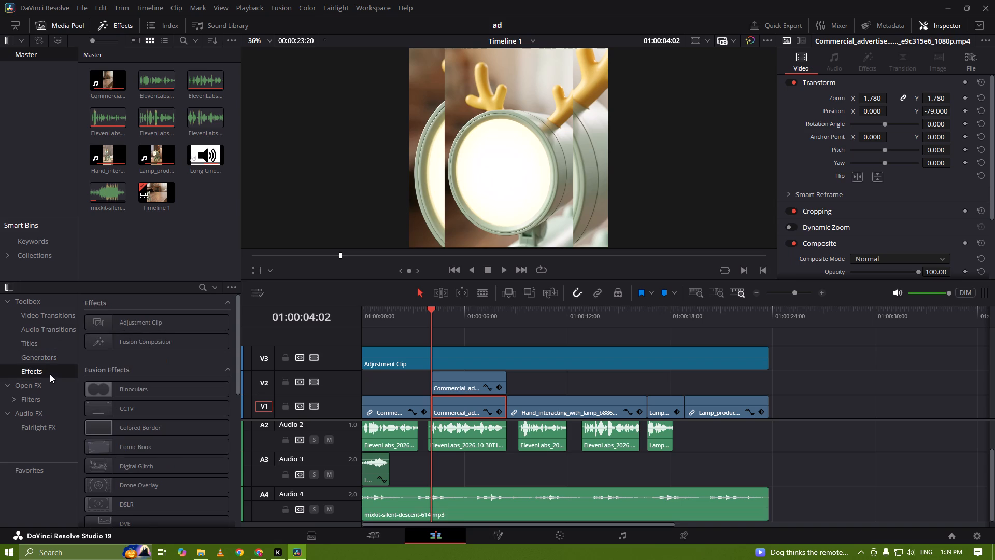
scroll(143, 413, down, 1)
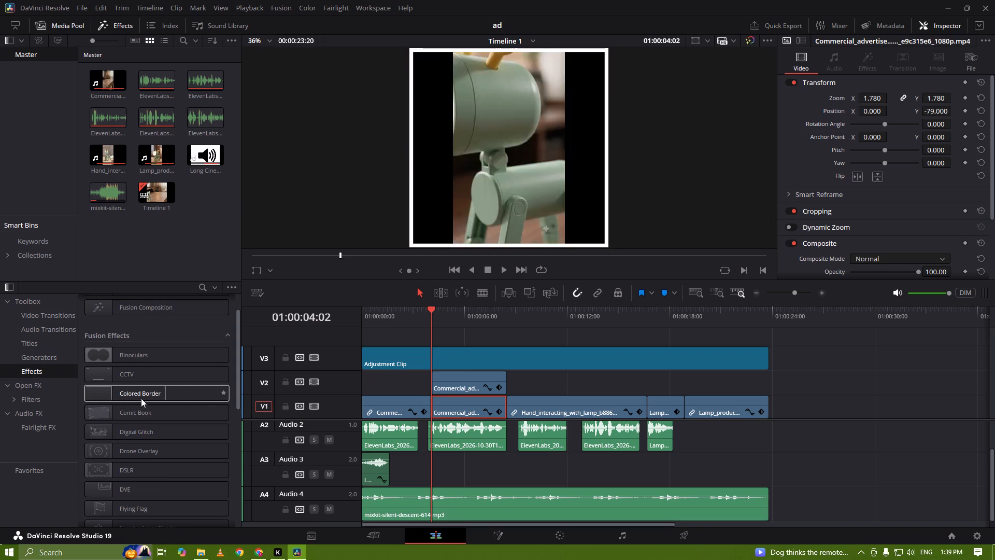
drag(163, 439, 185, 439)
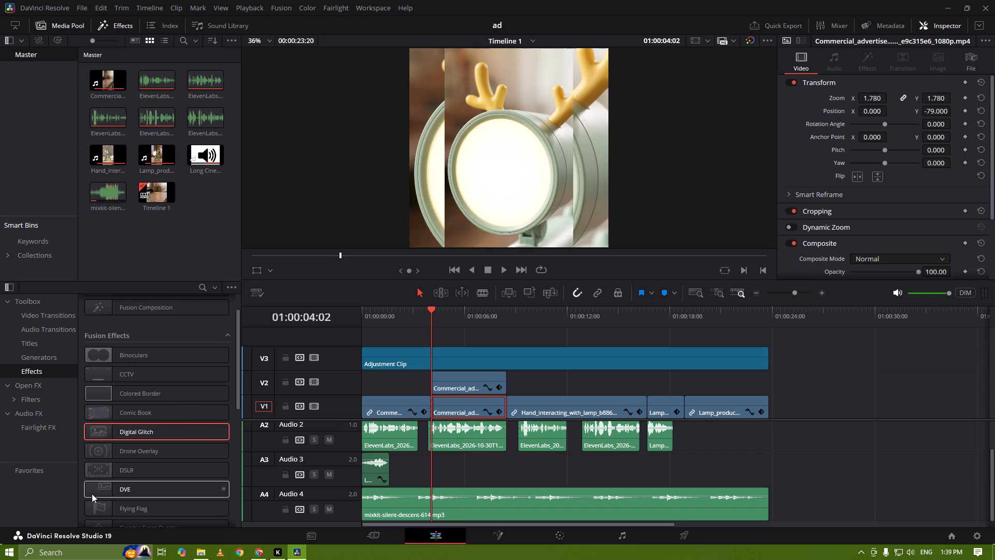
click(201, 288)
text(blur)
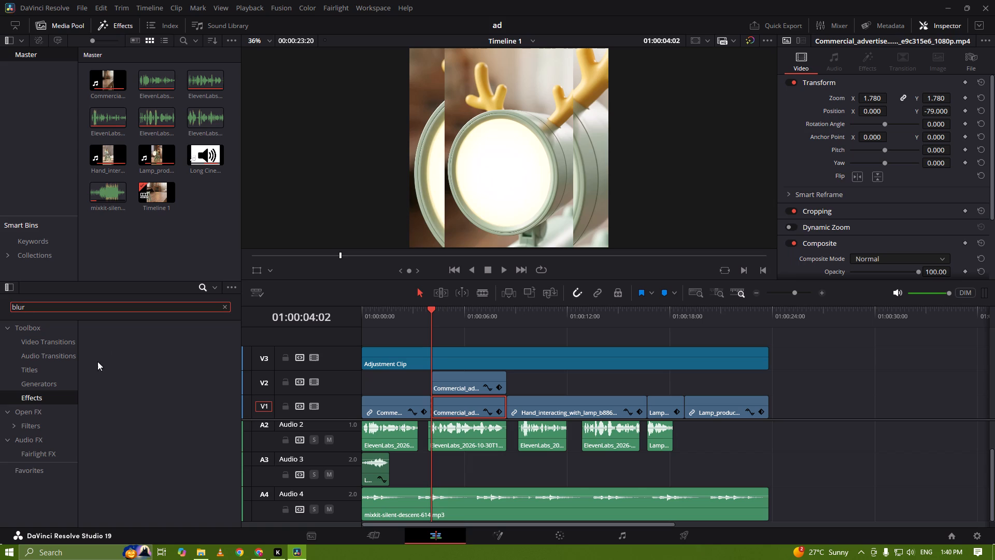
key(BackSpace)
key(BackSpace)
key(BackSpace)
key(BackSpace)
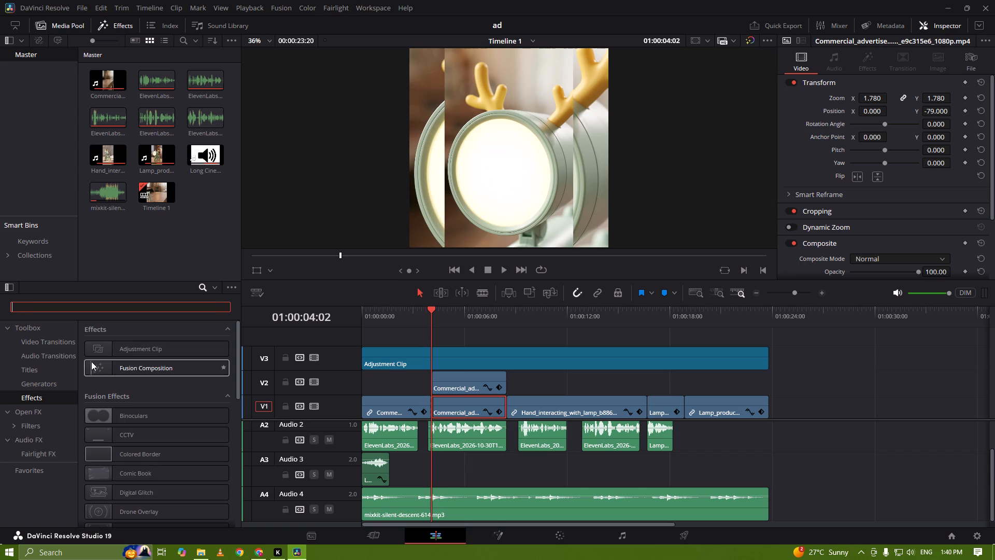
key(BackSpace)
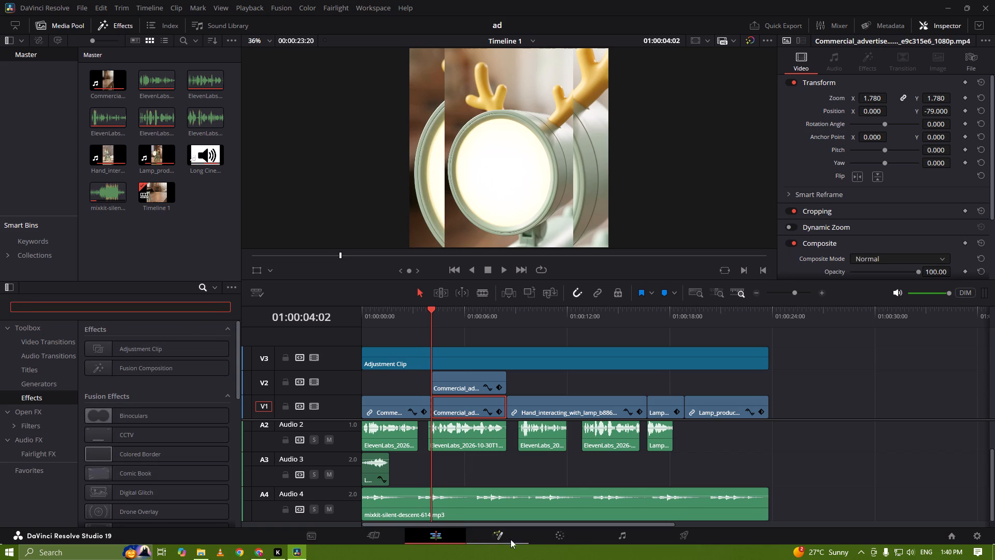
Switch to the Fusion page with the lower copy of the commercial clip selected on V1.
click(452, 404)
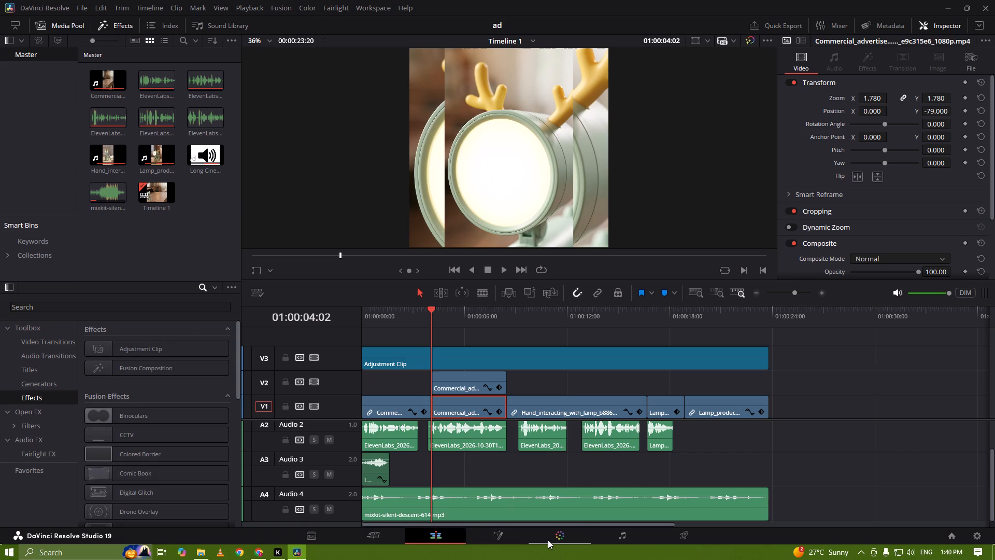
click(548, 540)
click(504, 536)
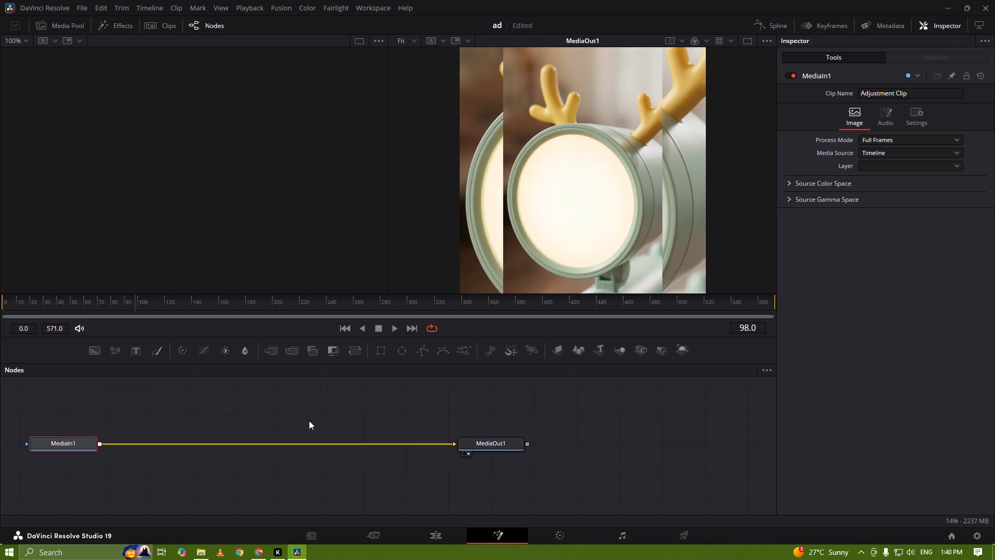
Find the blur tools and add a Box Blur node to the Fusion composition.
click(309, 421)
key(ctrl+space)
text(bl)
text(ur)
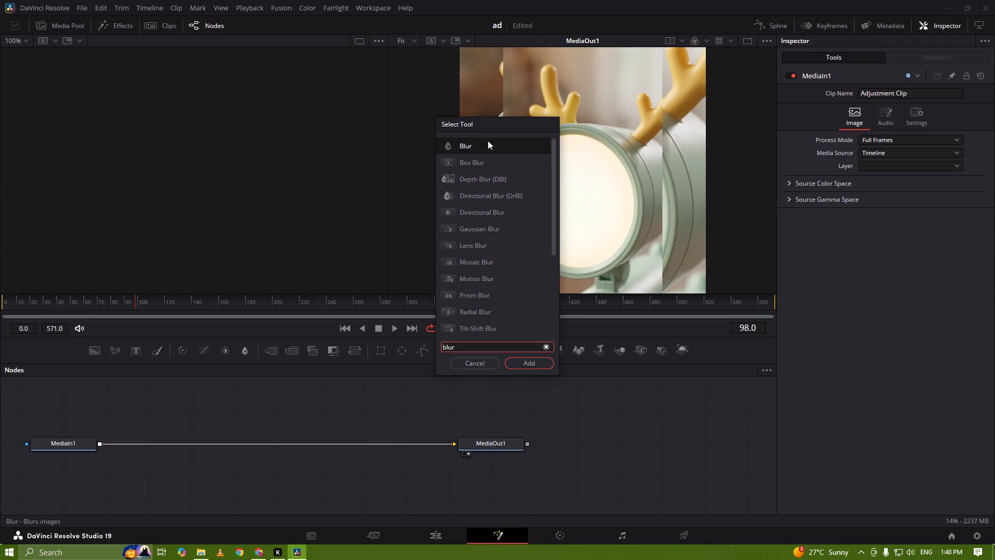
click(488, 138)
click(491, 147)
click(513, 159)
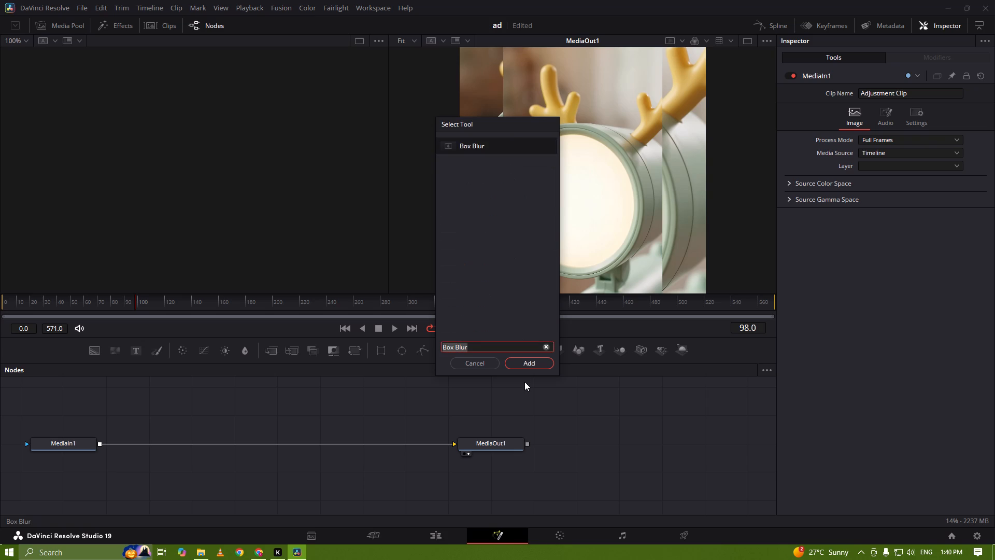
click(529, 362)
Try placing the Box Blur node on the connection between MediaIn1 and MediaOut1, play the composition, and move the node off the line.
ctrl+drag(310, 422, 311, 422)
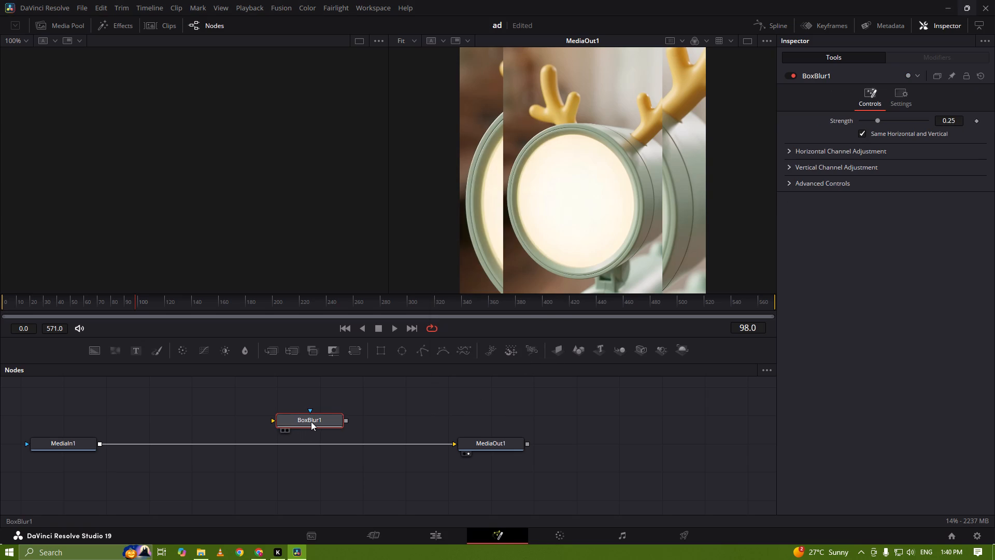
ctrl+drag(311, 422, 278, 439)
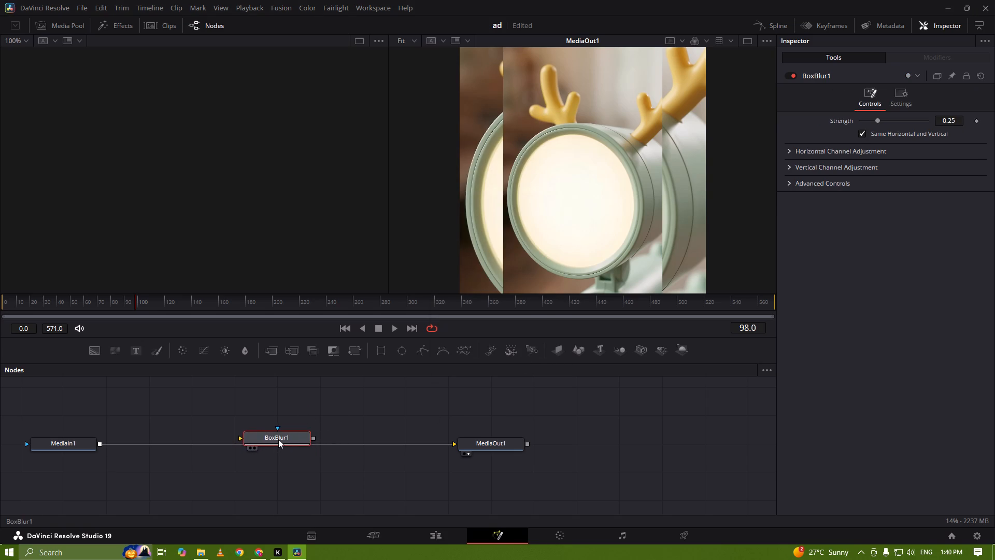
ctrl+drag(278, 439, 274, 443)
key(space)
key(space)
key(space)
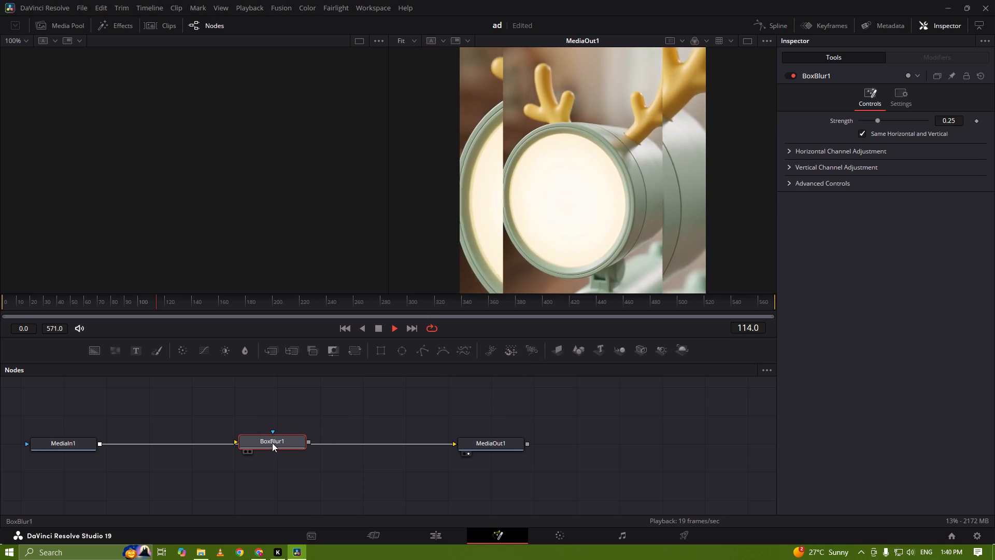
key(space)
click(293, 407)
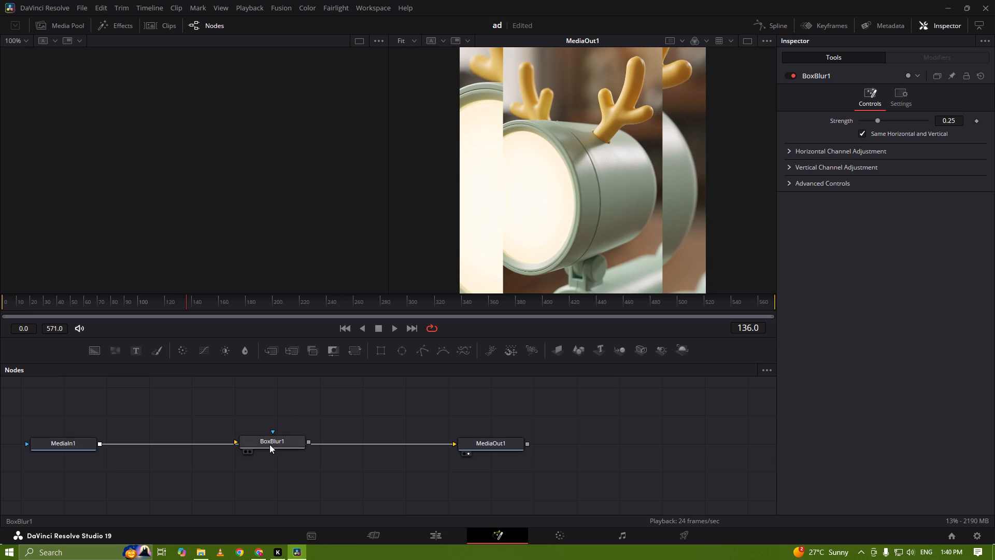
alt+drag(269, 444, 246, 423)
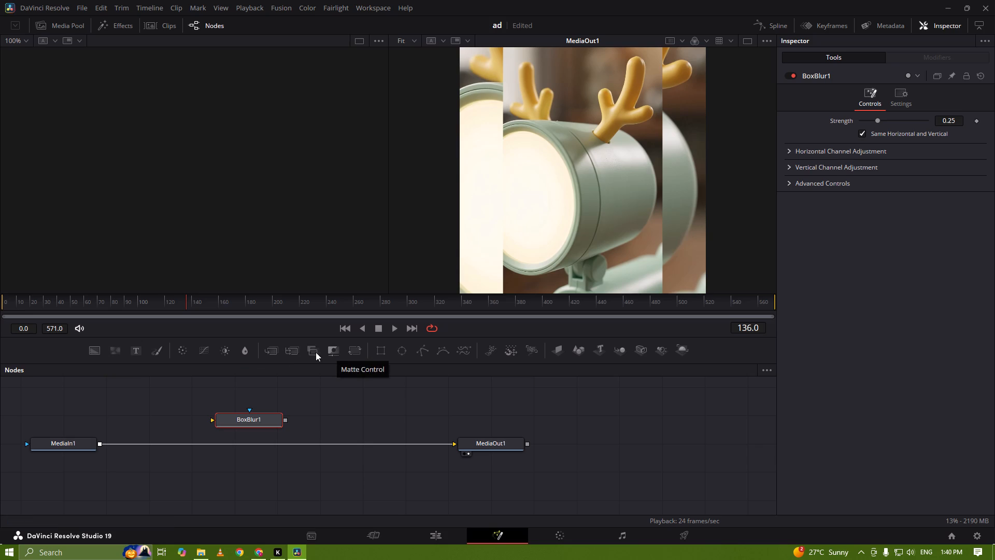
Insert a Merge node into the connection between MediaIn1 and MediaOut1.
drag(269, 352, 279, 435)
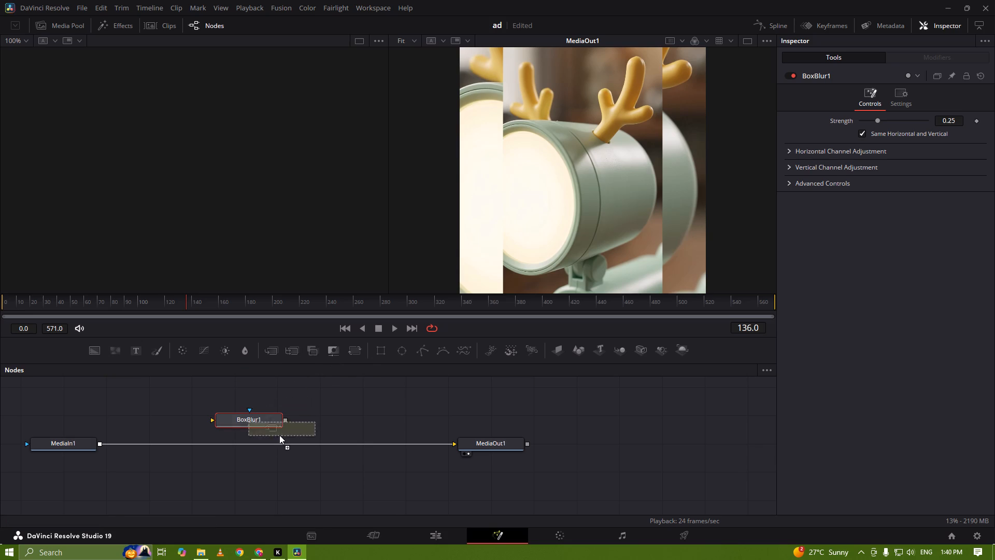
drag(279, 435, 249, 444)
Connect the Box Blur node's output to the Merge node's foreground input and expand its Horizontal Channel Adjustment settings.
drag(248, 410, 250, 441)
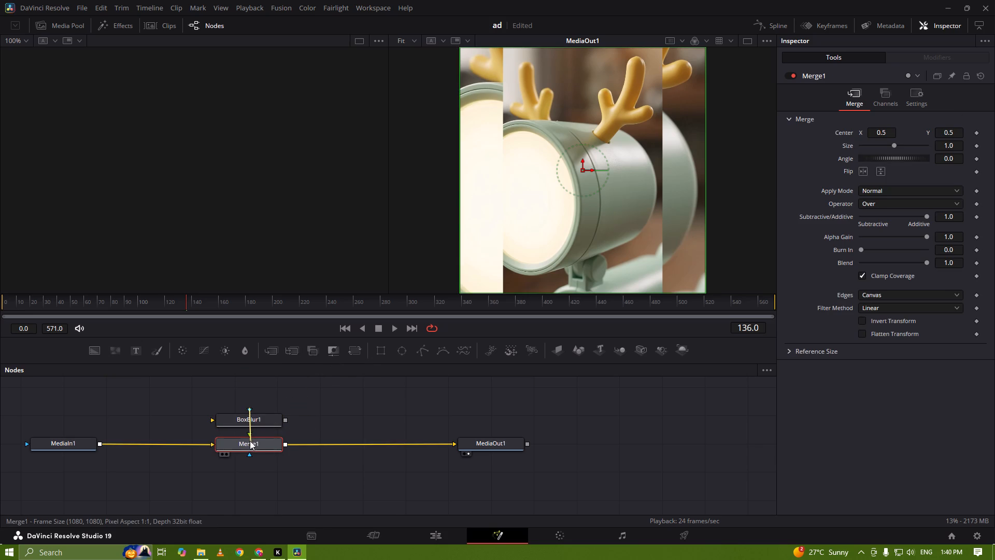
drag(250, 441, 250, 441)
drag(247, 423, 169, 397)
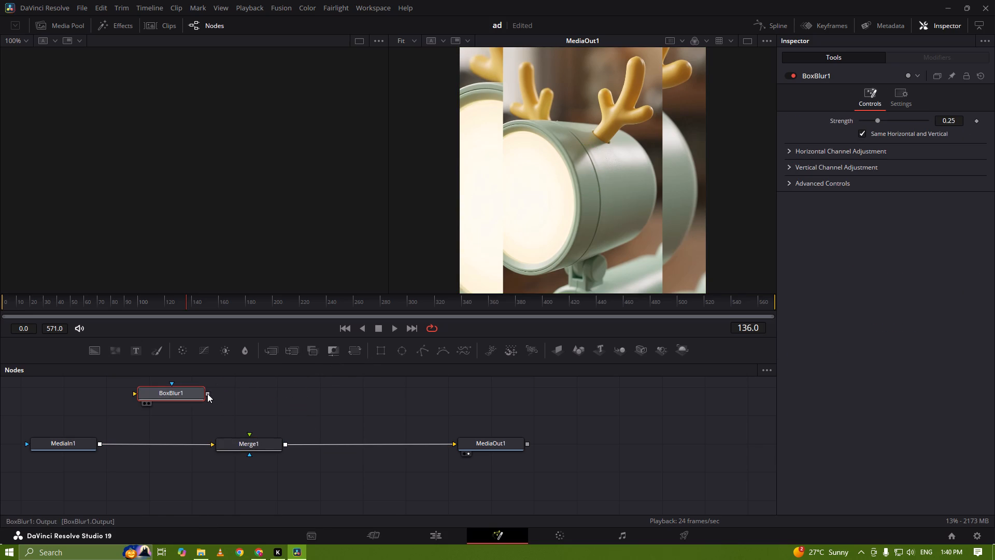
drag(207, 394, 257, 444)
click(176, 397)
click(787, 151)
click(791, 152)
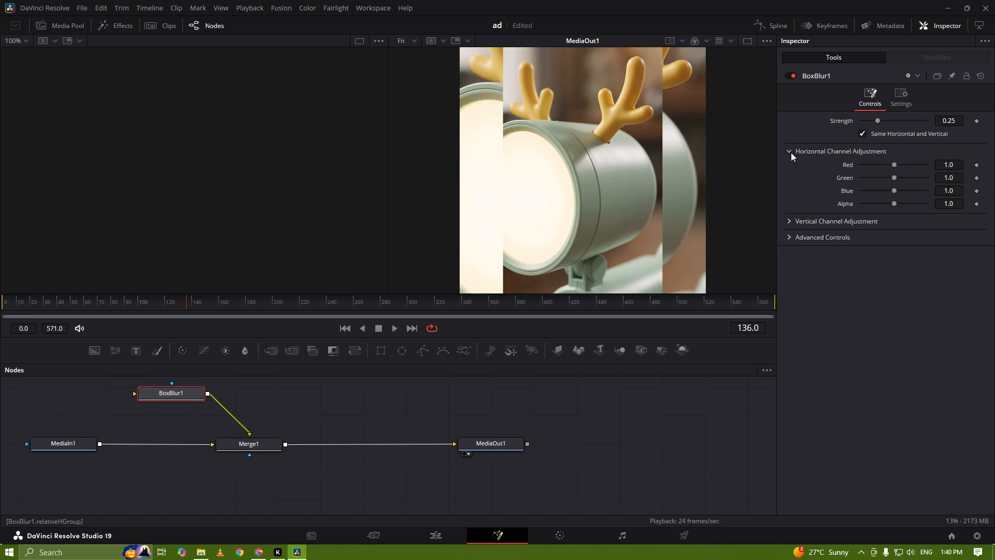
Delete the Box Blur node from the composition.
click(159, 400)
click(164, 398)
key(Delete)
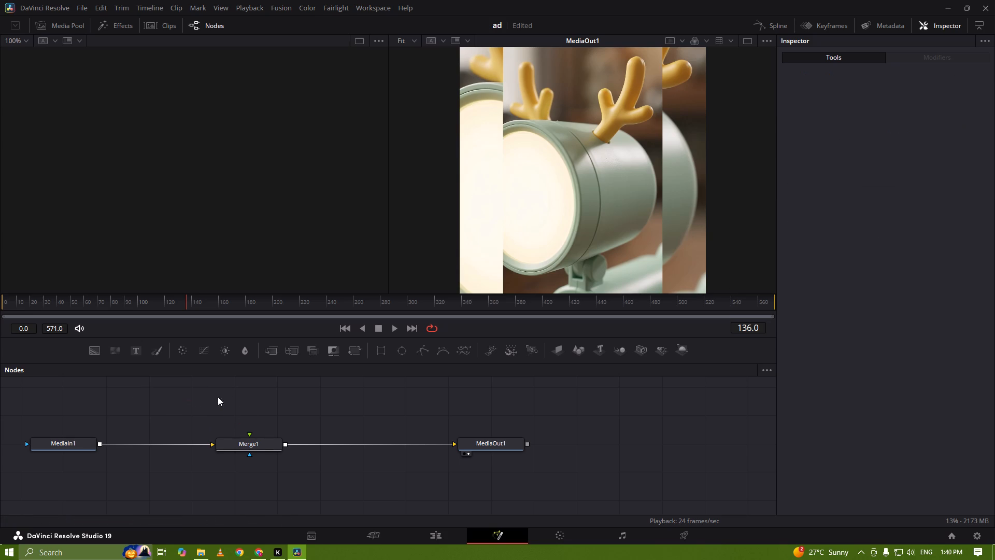
Add a plain Blur node and connect its output to the Merge node's foreground input.
key(ctrl+space)
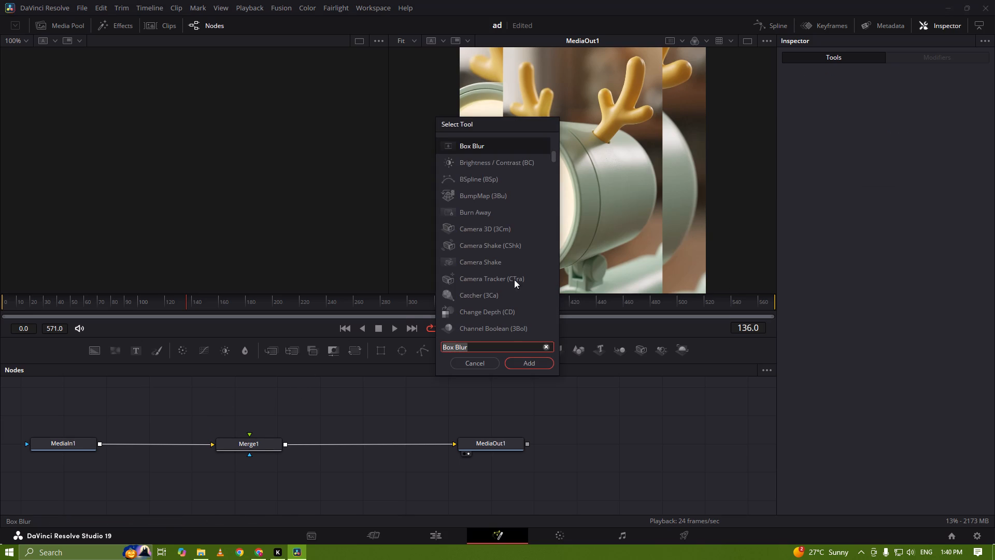
scroll(492, 202, down, 1)
scroll(492, 207, up, 3)
scroll(491, 216, down, 2)
scroll(486, 250, up, 1)
click(498, 179)
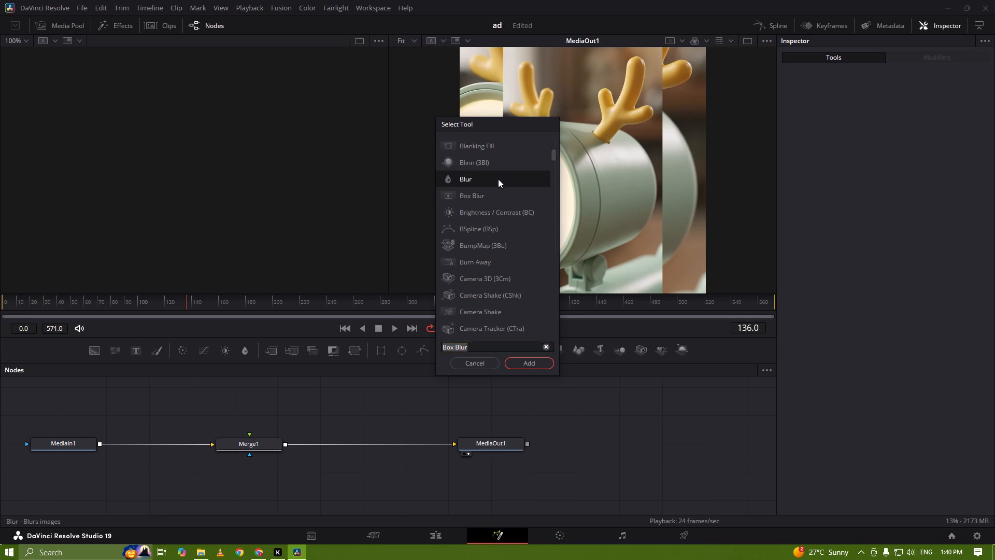
click(525, 359)
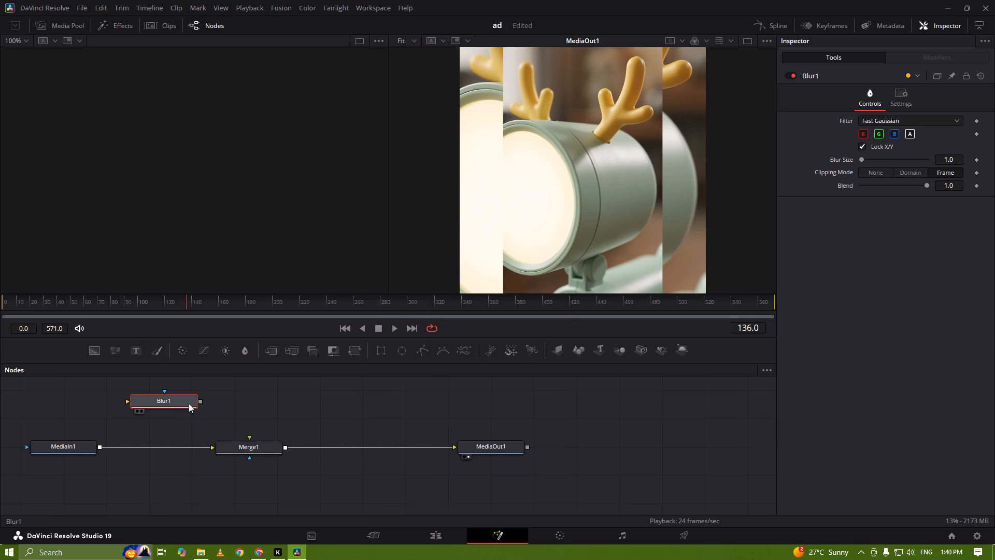
drag(198, 402, 255, 444)
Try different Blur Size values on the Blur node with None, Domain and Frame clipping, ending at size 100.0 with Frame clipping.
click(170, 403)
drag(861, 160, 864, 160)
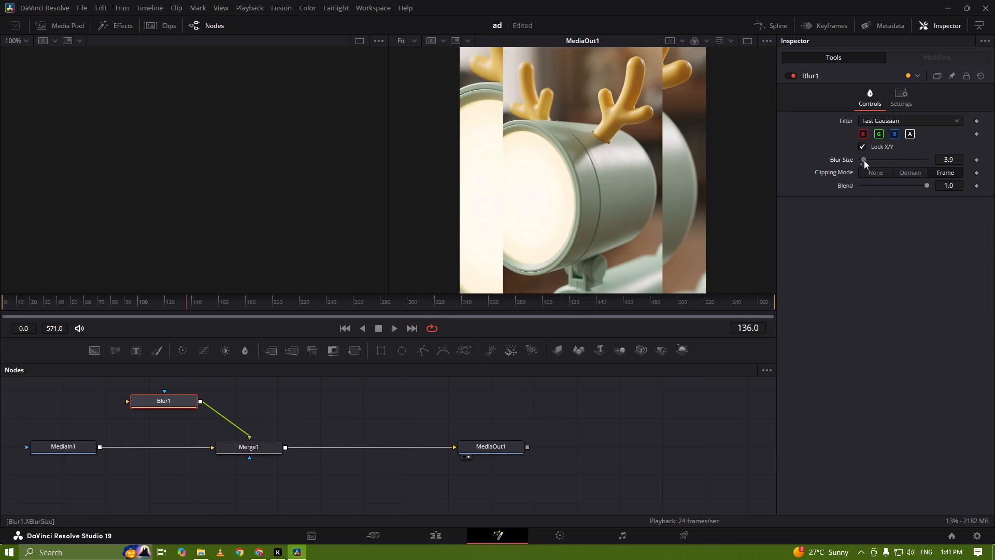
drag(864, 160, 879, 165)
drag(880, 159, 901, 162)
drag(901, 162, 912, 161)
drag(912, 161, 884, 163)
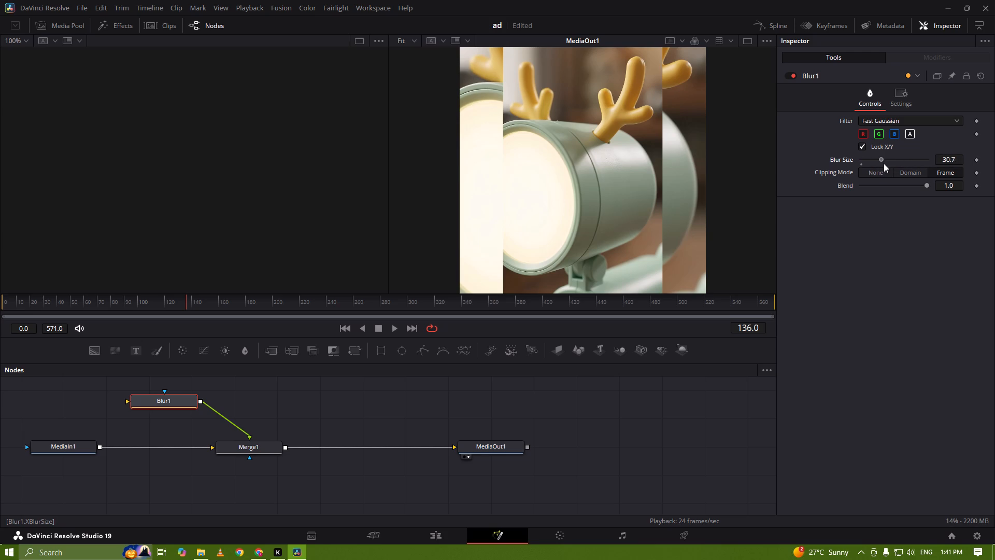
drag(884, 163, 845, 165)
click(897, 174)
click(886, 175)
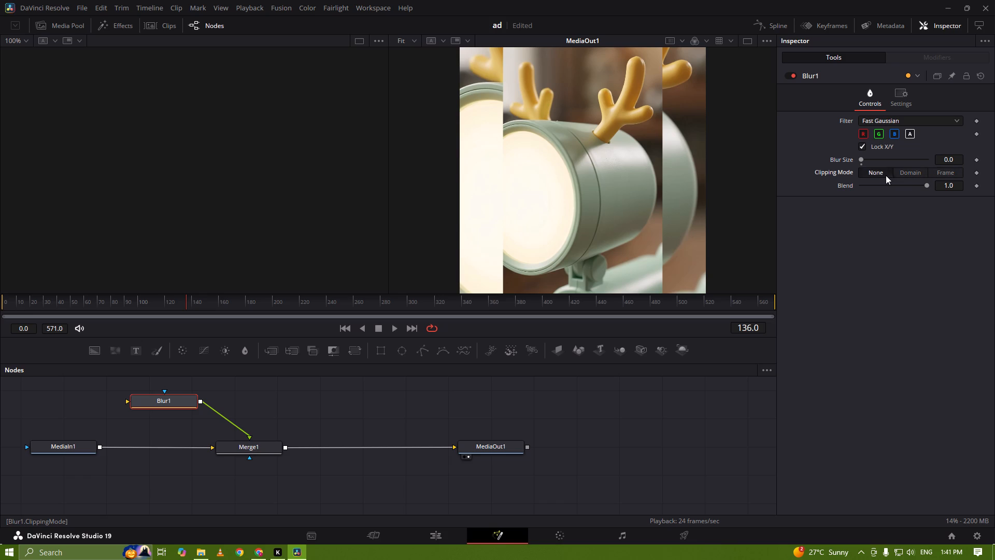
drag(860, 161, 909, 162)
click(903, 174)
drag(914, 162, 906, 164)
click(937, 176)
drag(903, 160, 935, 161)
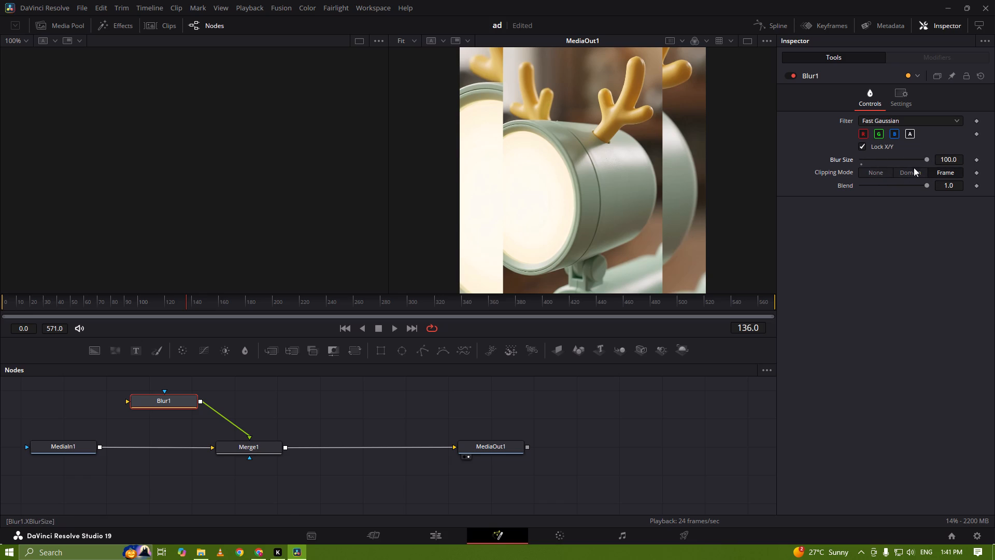
Check the close-up in the edit timeline around 01:00:04:18, select its V1 clip, and return to the Fusion composition.
click(430, 534)
drag(469, 304, 479, 307)
drag(481, 321, 493, 320)
click(470, 403)
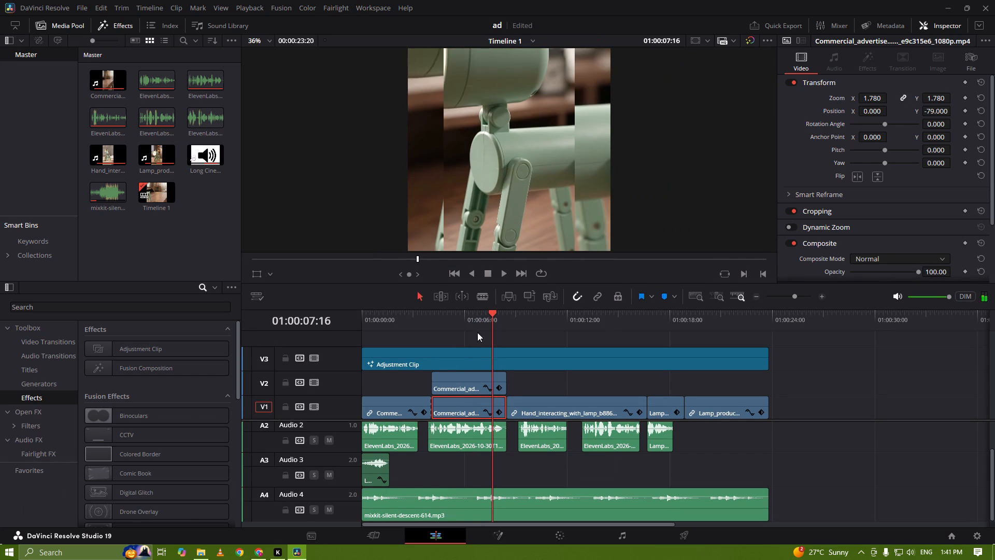
drag(480, 318, 442, 317)
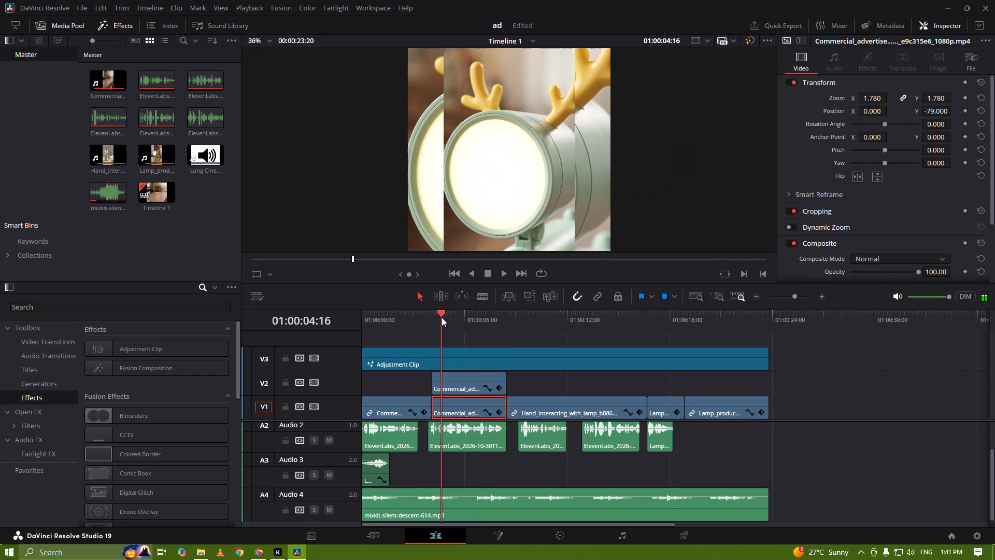
drag(442, 317, 444, 318)
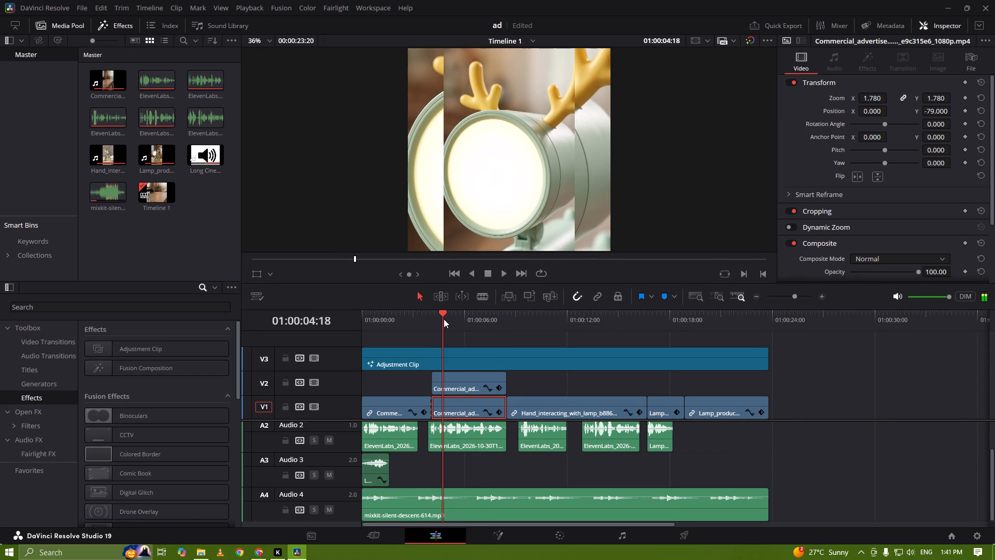
click(454, 409)
click(505, 534)
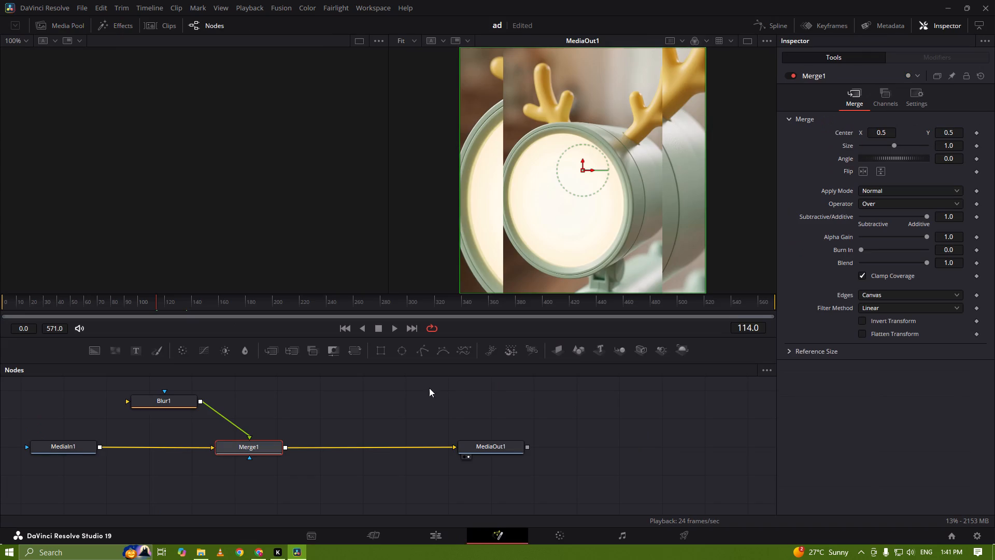
Delete the Merge node from the composition.
click(161, 402)
click(239, 444)
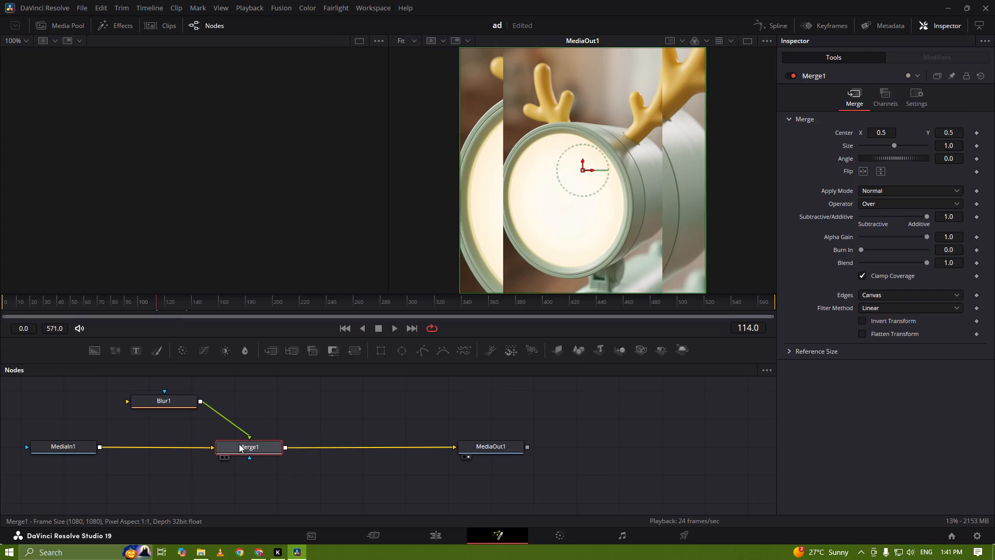
key(BackSpace)
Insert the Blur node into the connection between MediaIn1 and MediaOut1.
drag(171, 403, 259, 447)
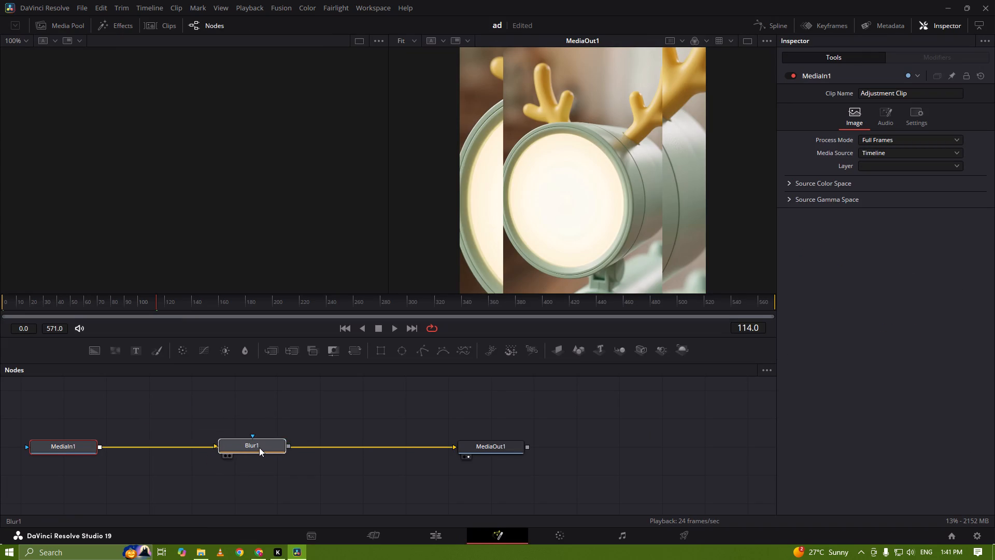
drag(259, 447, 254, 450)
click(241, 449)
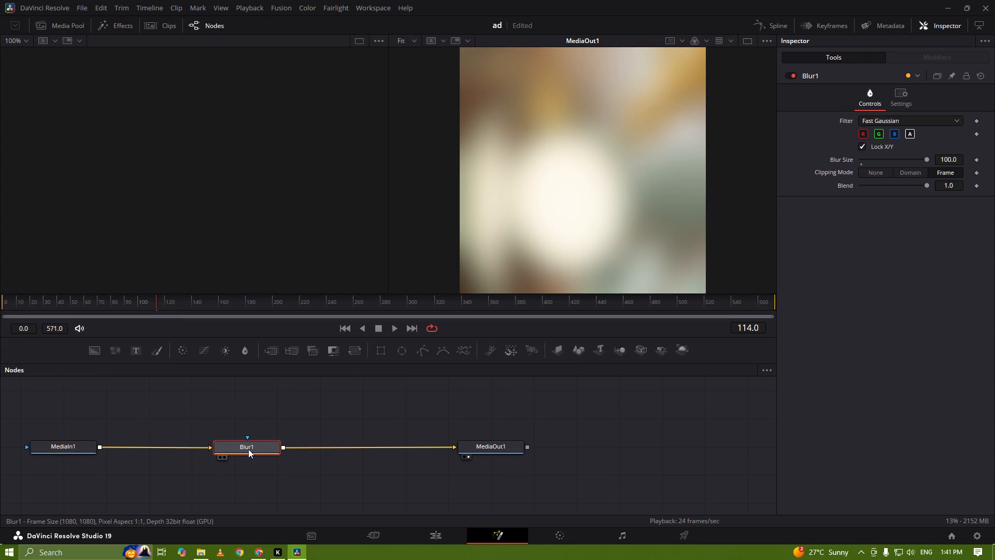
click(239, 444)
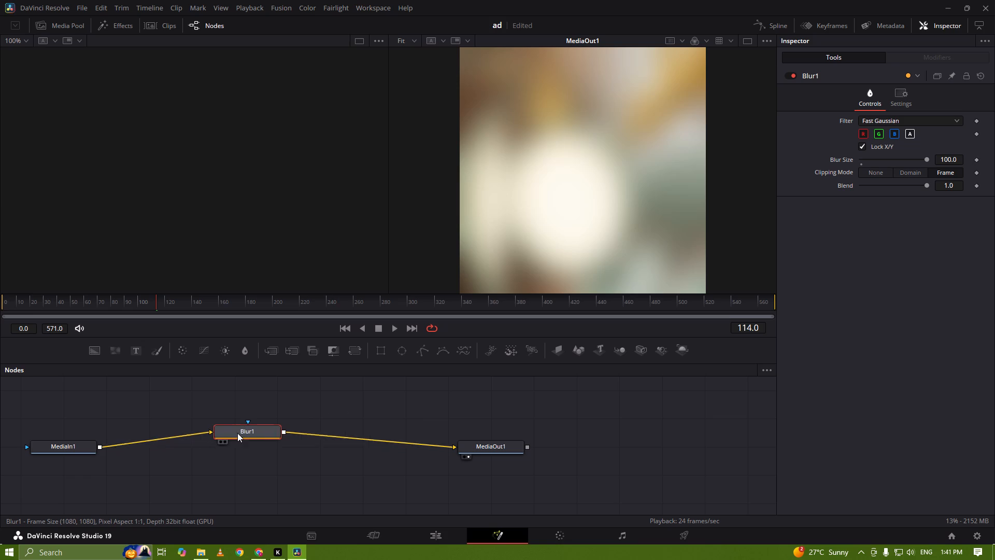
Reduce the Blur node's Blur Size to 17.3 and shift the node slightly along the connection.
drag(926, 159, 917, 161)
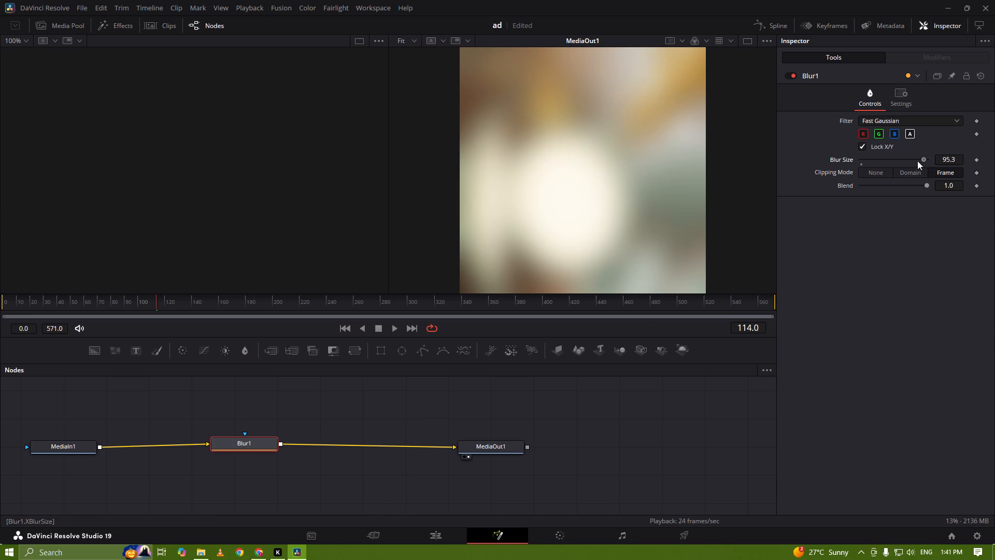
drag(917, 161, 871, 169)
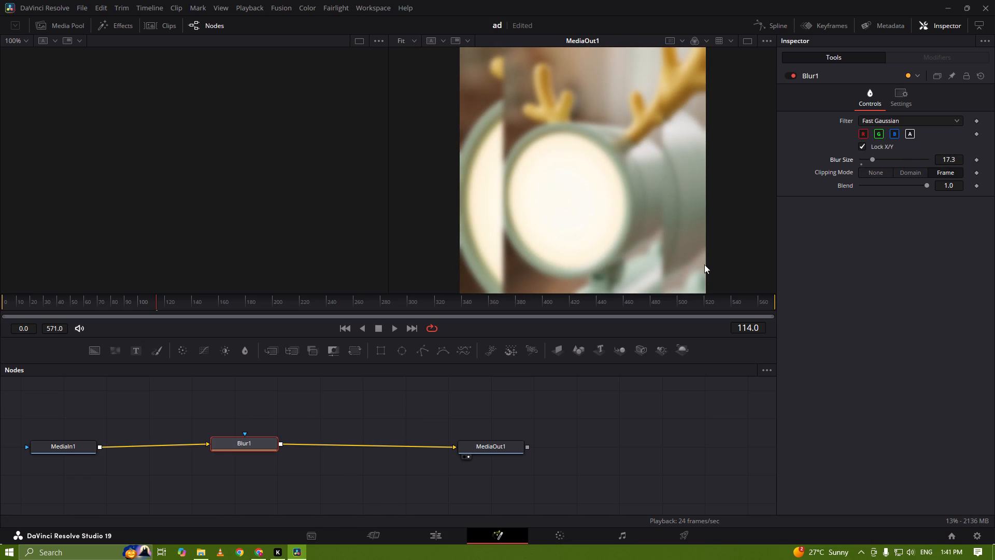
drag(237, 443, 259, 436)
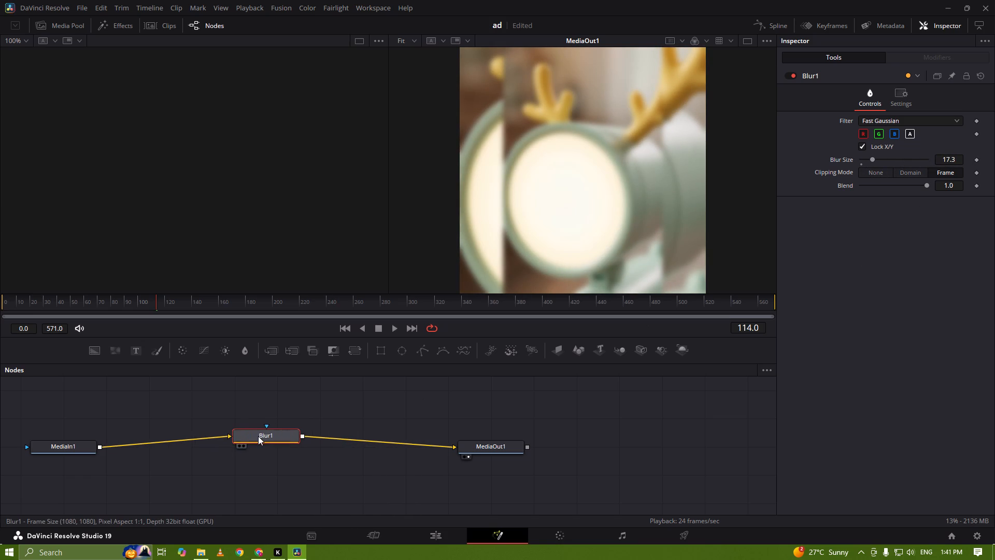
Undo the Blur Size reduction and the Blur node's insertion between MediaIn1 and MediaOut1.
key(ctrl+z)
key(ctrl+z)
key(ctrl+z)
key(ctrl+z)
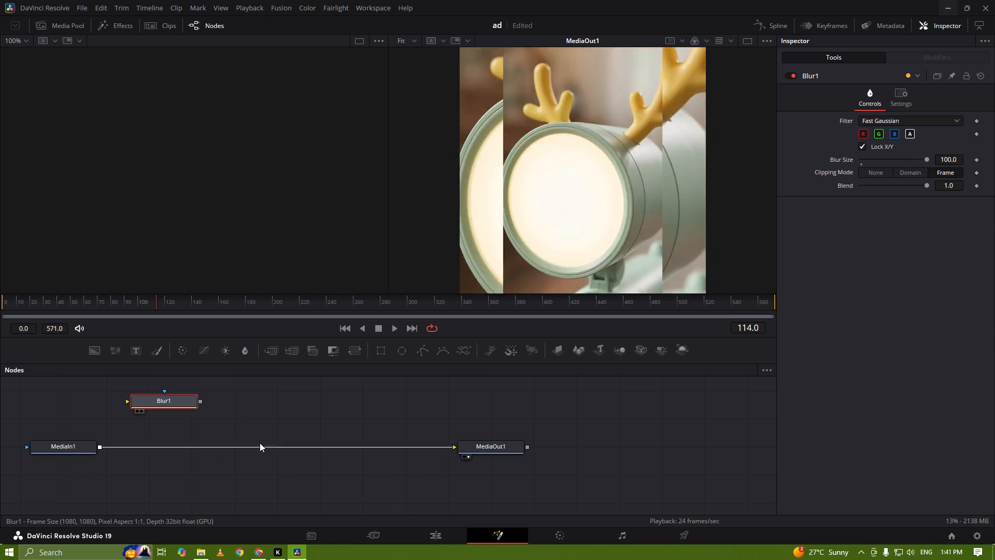
Delete the disconnected Blur node from the composition.
click(161, 403)
key(Delete)
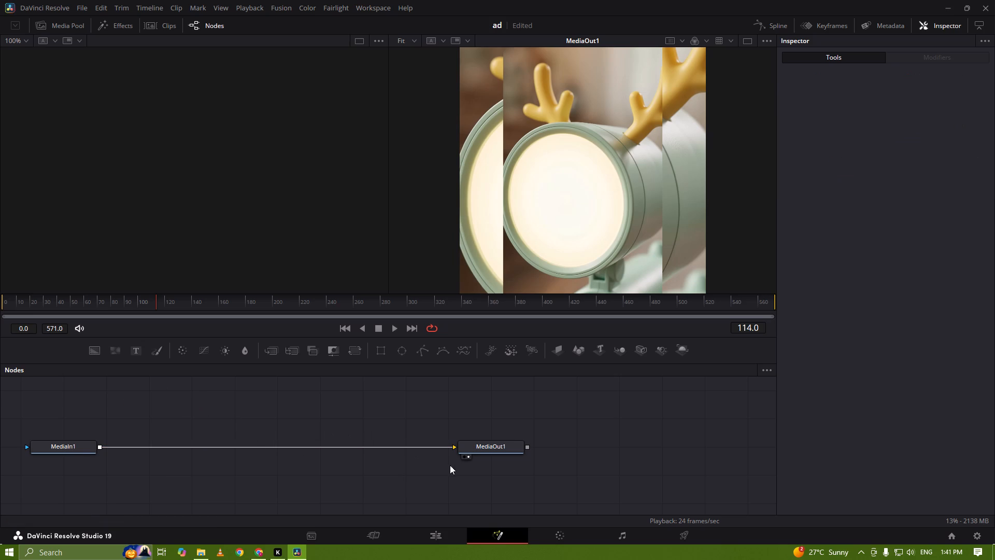
key(ctrl+shift+z)
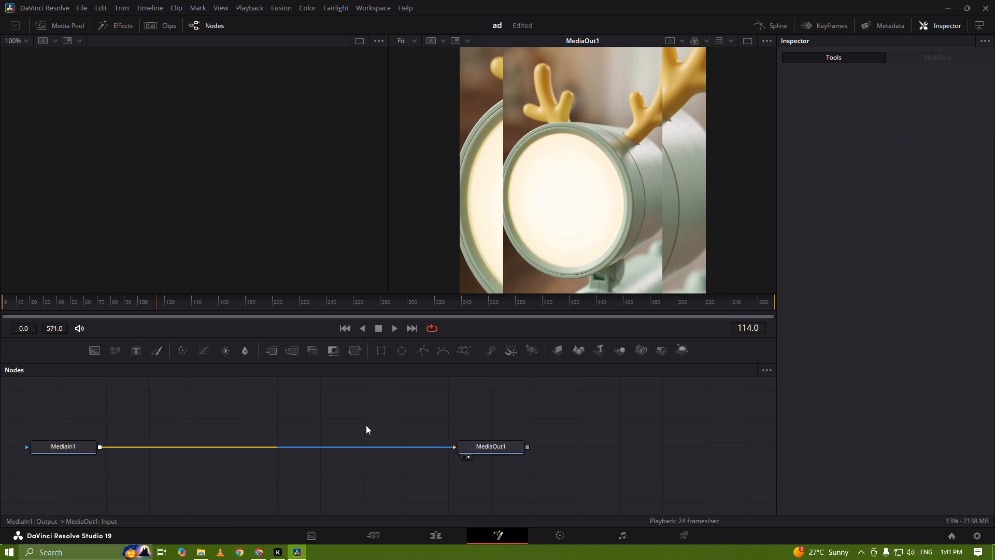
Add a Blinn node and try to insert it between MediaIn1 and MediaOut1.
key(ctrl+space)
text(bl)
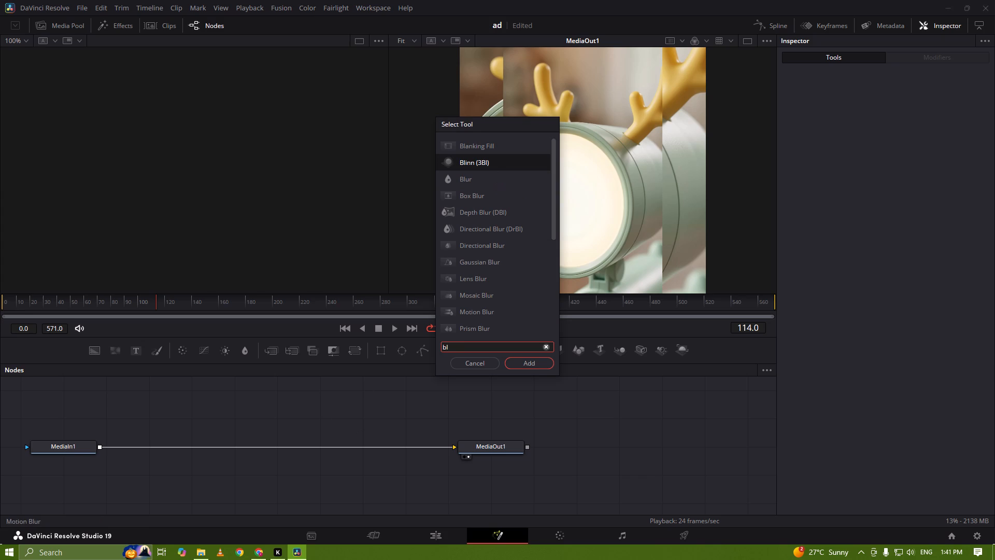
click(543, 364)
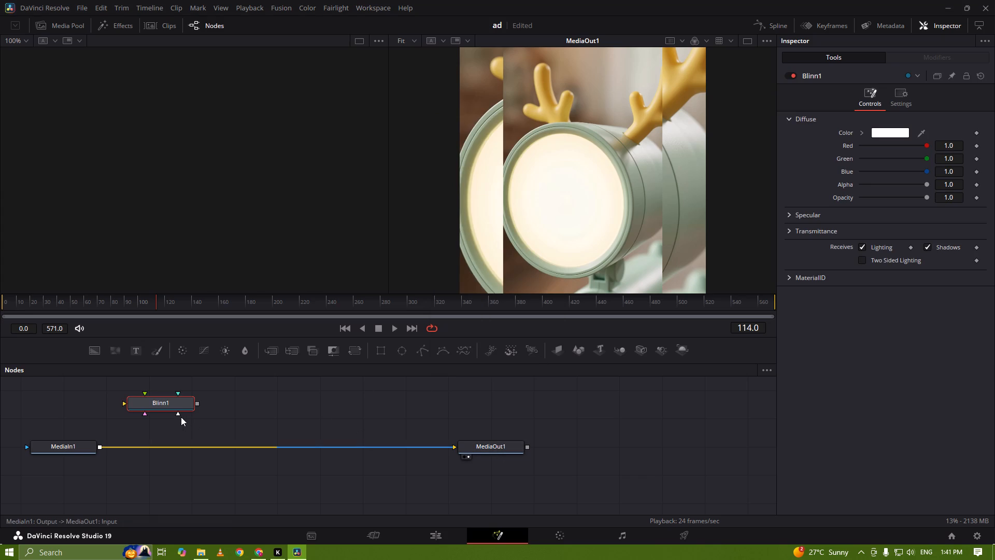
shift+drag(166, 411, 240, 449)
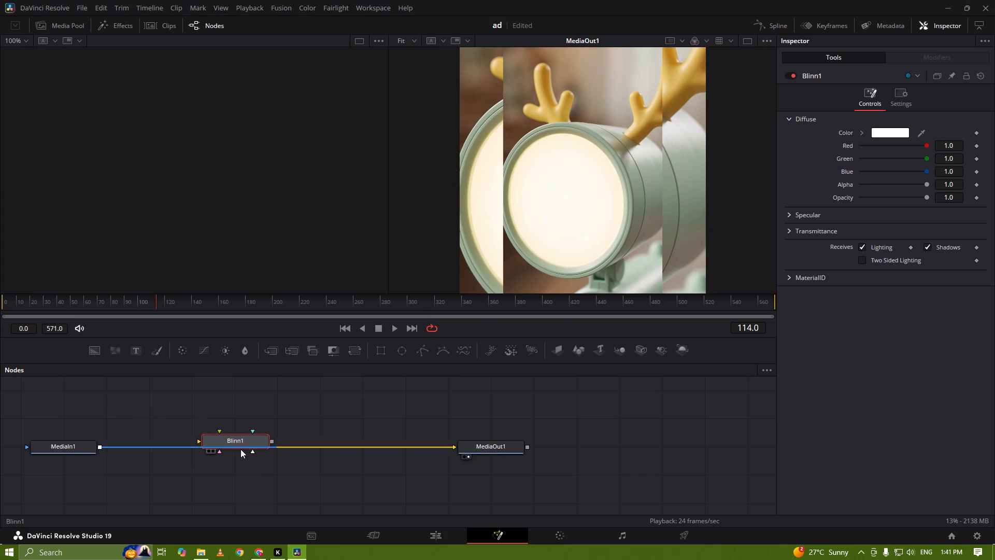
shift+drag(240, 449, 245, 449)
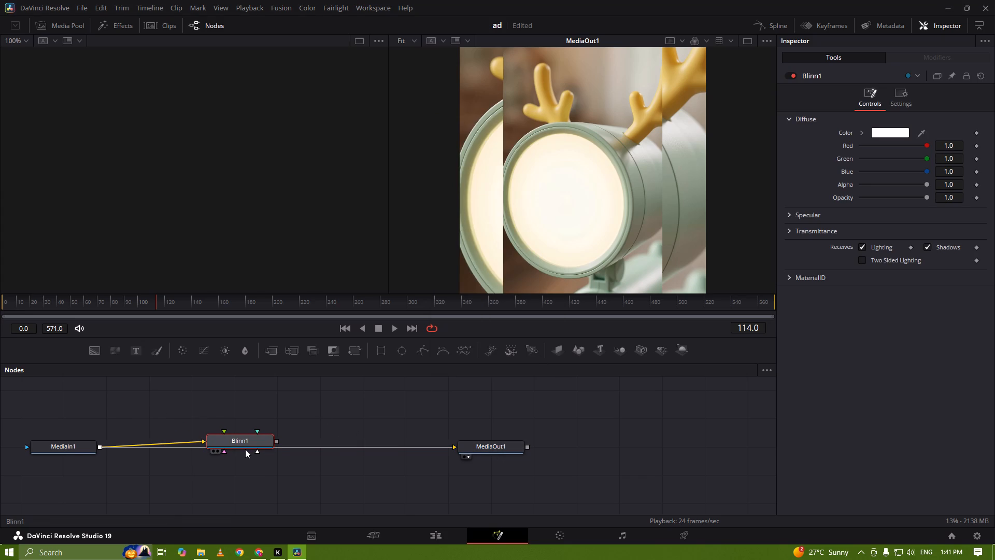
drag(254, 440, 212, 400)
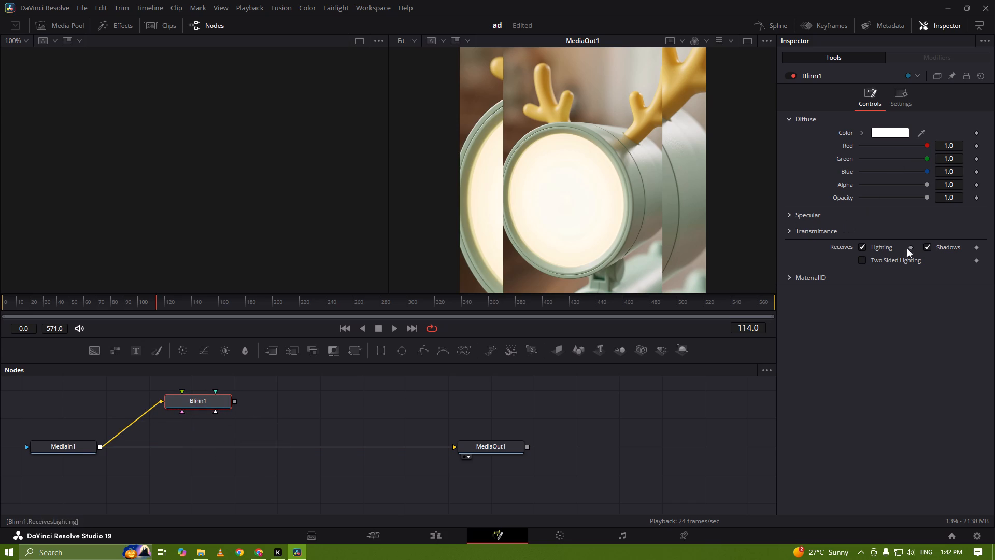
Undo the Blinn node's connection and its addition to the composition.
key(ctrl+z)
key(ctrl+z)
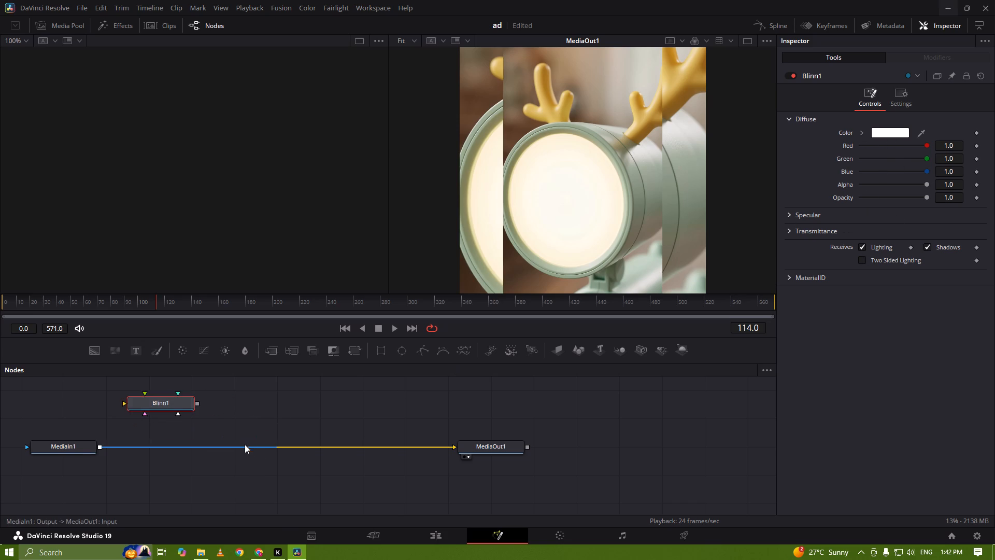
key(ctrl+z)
Add a new Blur node and place it just above the connection between MediaIn1 and MediaOut1.
key(ctrl+space)
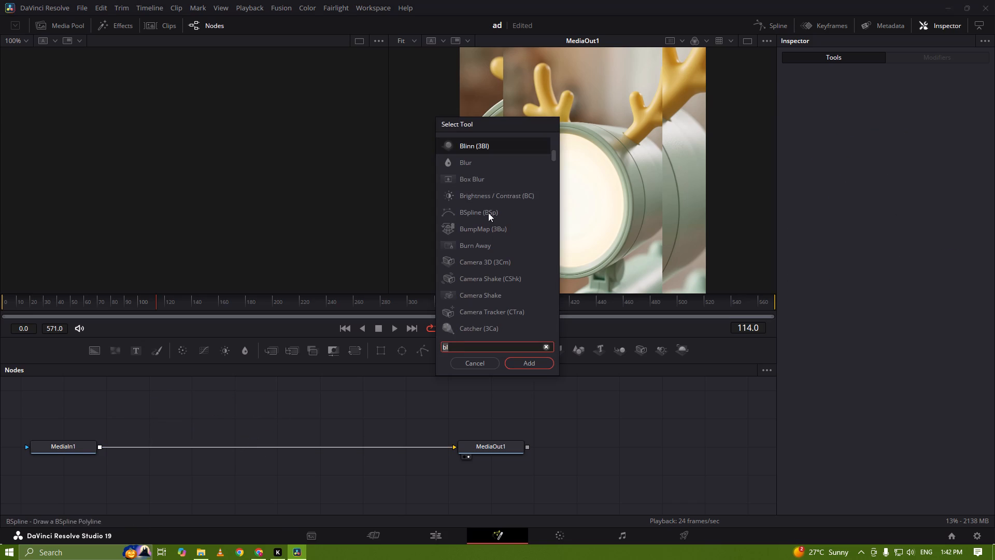
click(488, 161)
click(542, 367)
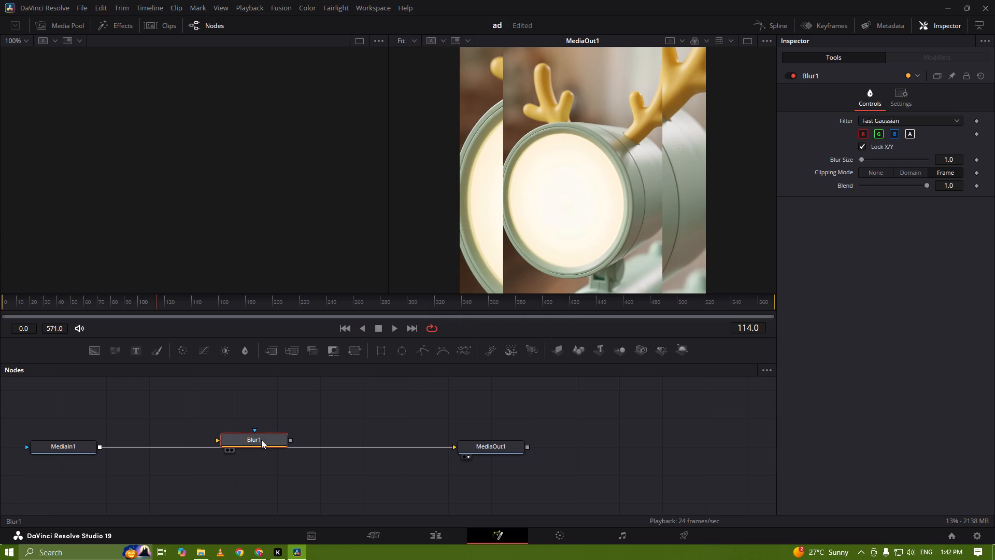
drag(261, 440, 219, 417)
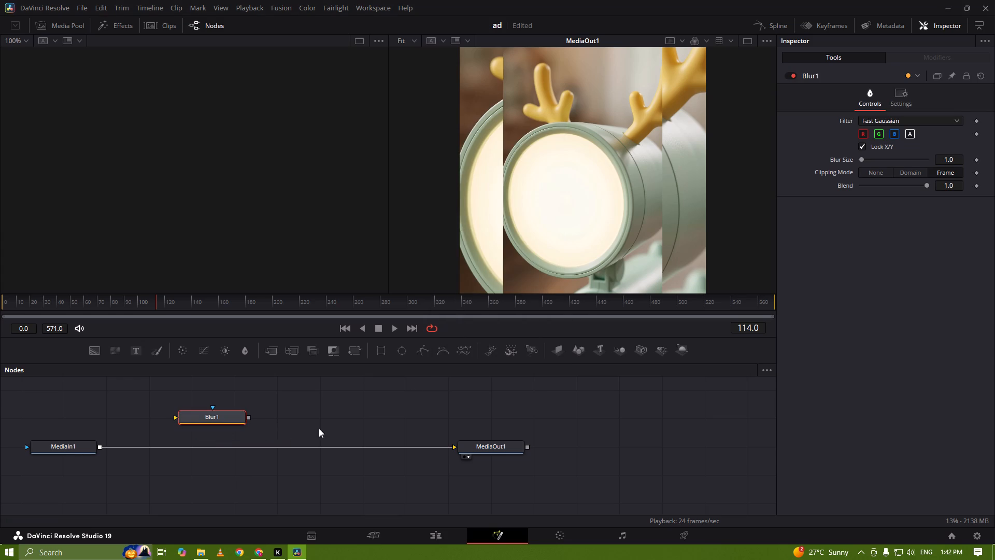
Reroute the connection from MediaIn1 so it feeds the Blur node's input instead of MediaOut1.
drag(454, 445, 183, 416)
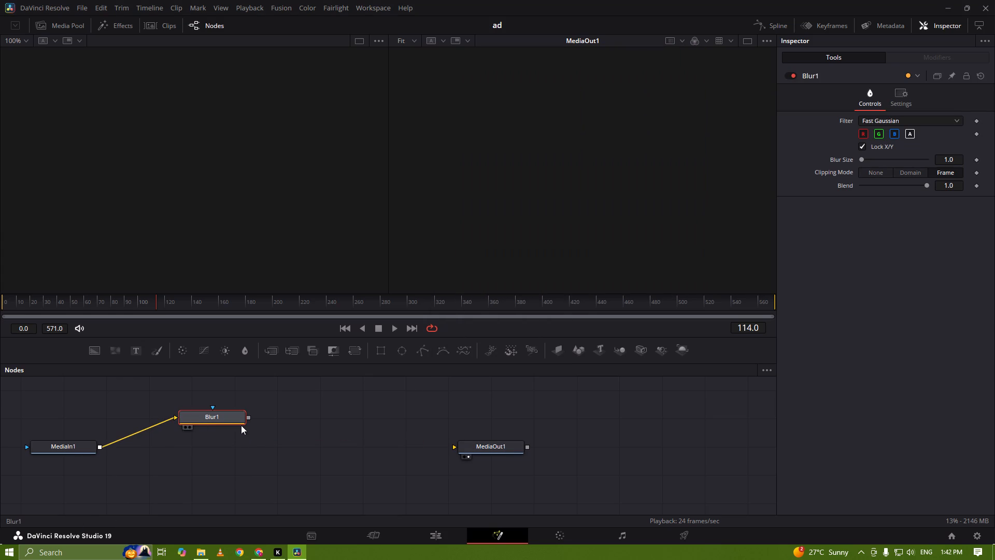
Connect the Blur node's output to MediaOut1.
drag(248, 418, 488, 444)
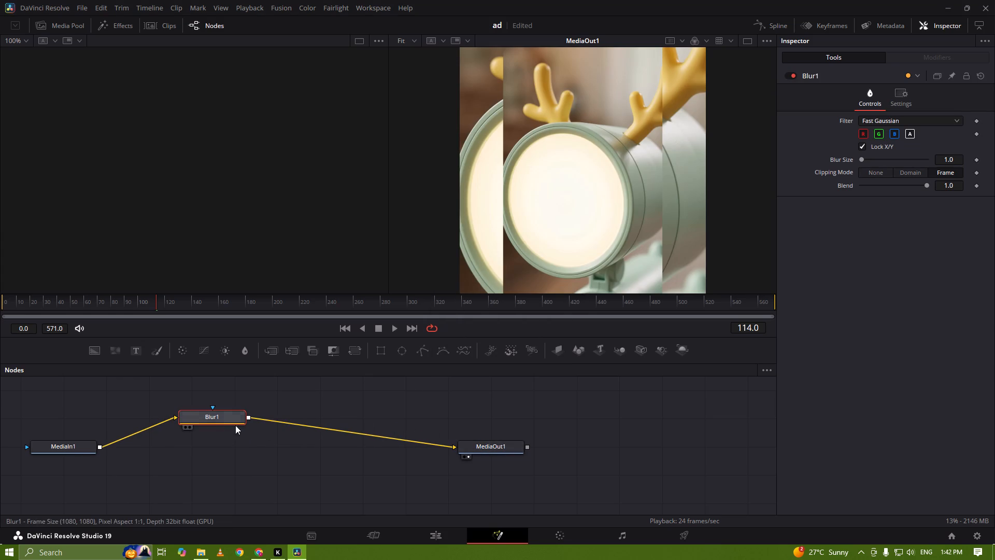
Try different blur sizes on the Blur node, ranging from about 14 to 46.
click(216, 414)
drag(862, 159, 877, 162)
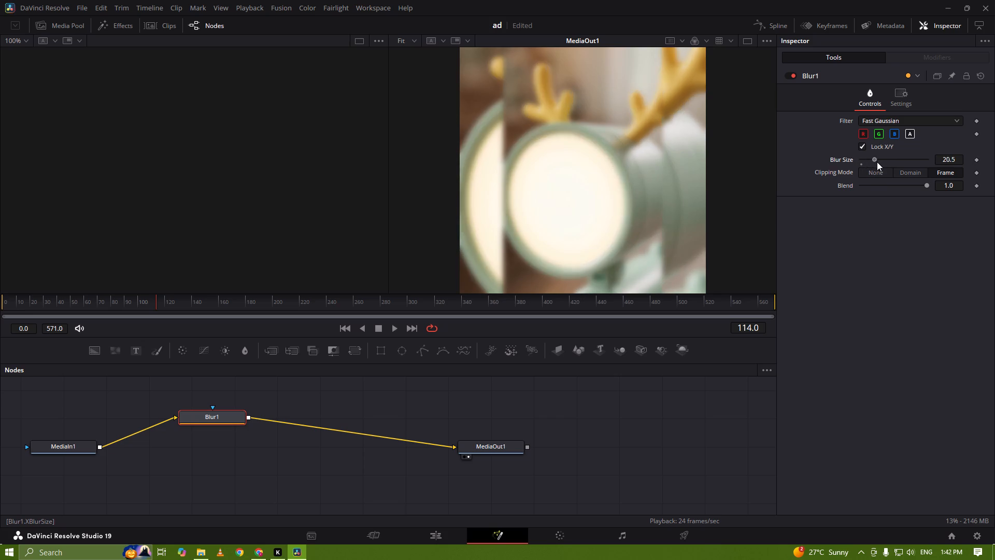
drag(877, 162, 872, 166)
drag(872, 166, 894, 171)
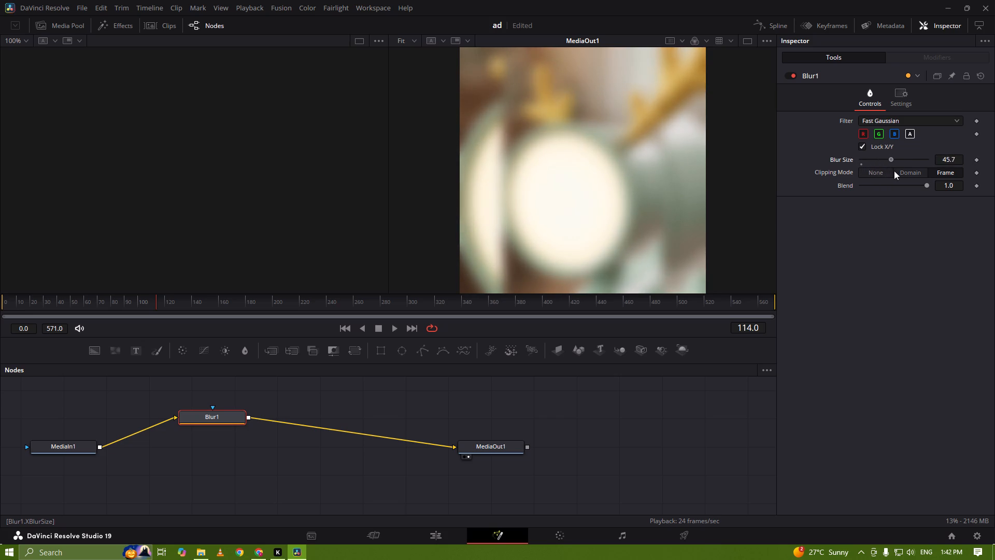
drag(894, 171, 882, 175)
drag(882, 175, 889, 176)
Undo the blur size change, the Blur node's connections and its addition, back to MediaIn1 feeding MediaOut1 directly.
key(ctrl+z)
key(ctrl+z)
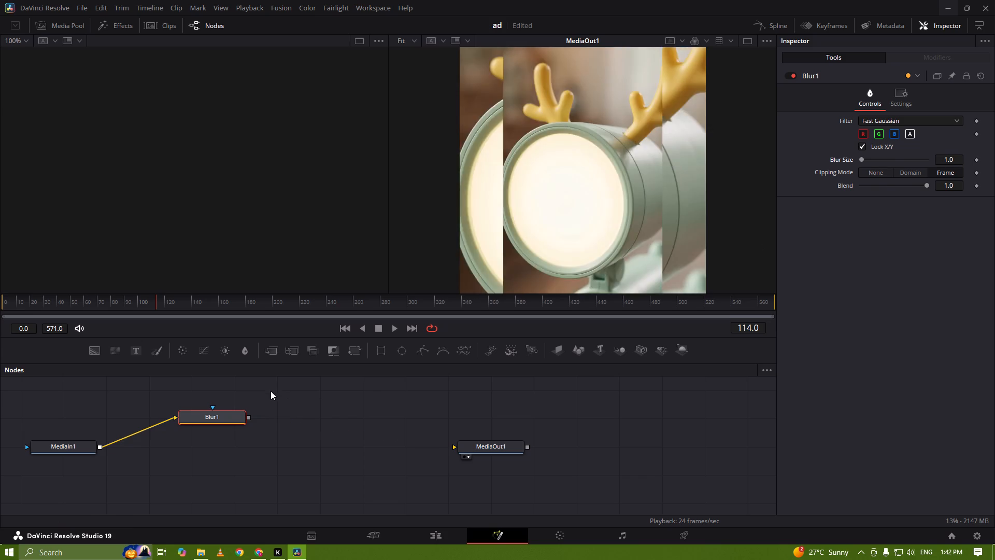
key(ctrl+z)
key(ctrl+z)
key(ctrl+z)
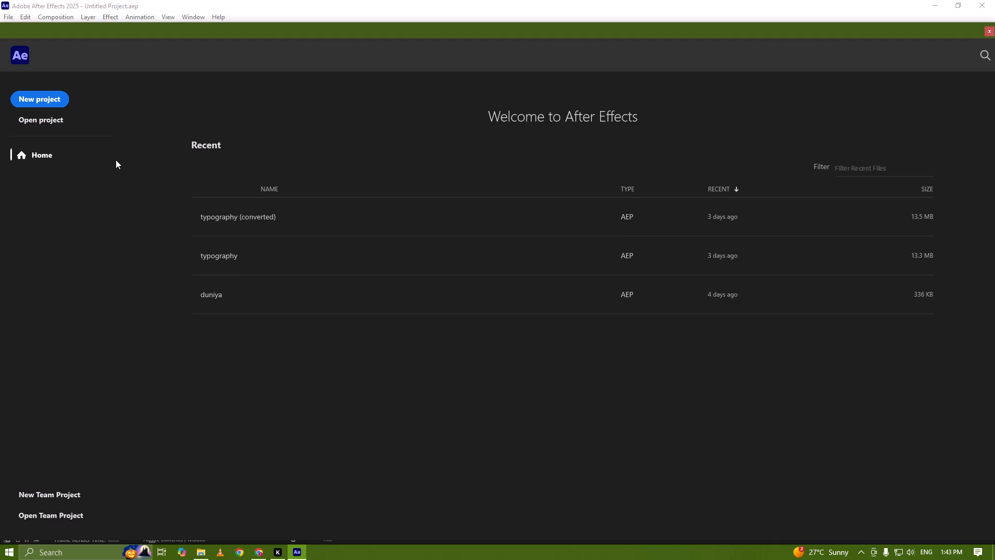
click(47, 103)
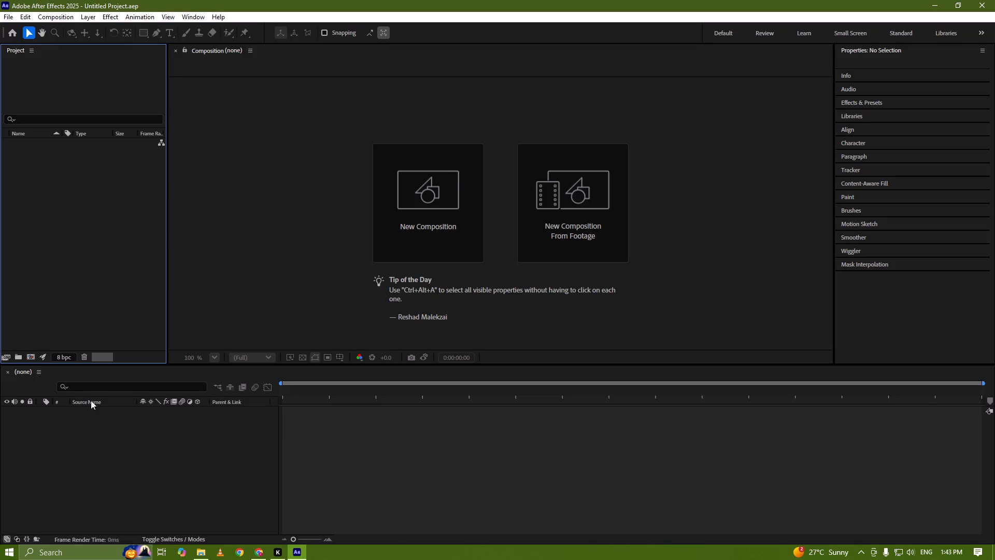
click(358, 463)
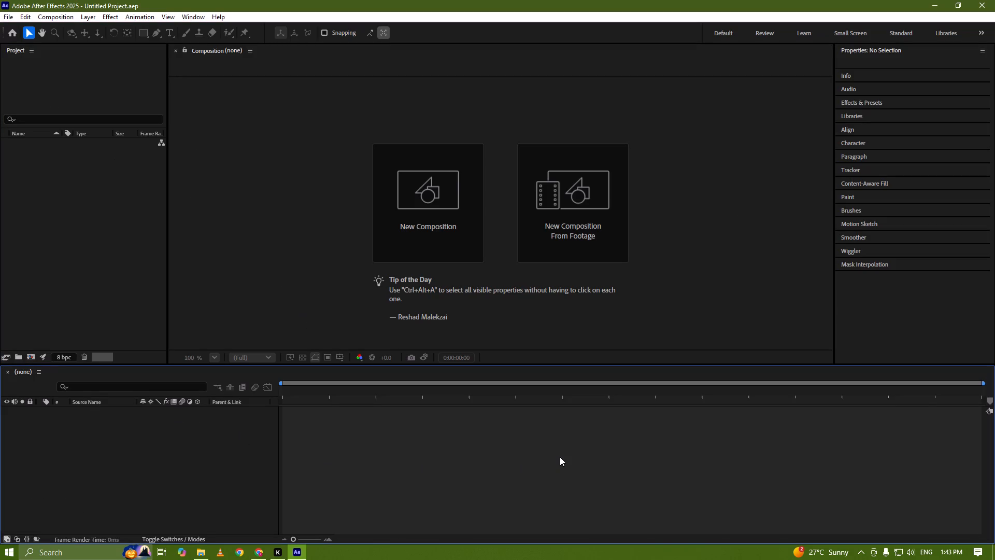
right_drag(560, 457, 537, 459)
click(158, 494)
Import the Timeline 1 video from the Pictures folder into the After Effects project.
click(196, 552)
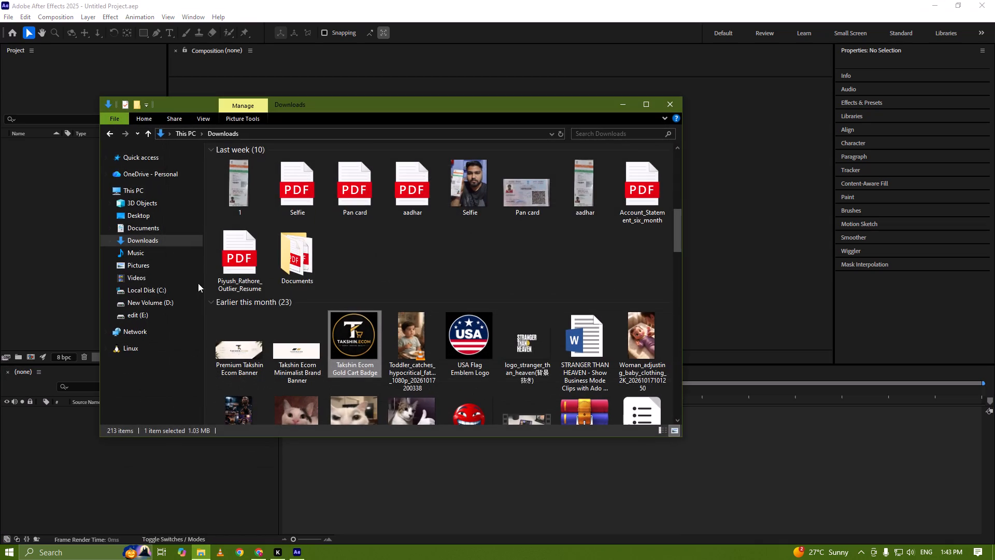
click(162, 270)
drag(295, 182, 34, 293)
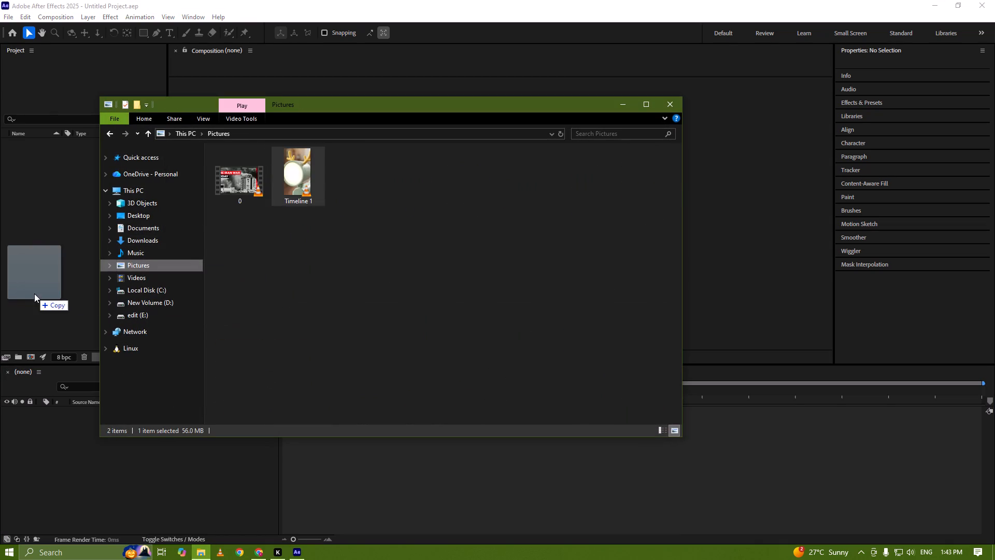
drag(34, 293, 36, 292)
Create a composition from the imported Timeline 1.mp4 footage.
drag(36, 142, 139, 443)
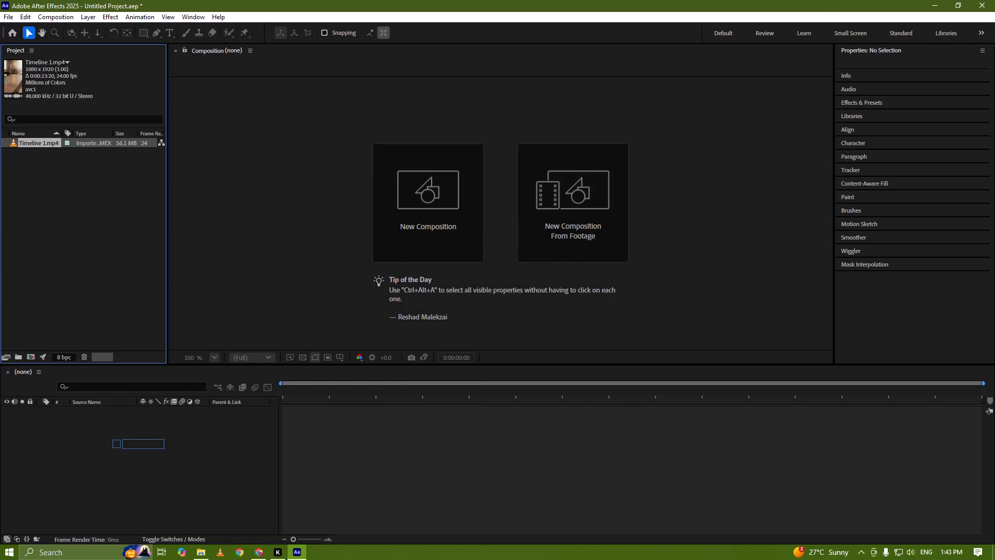
drag(139, 443, 139, 444)
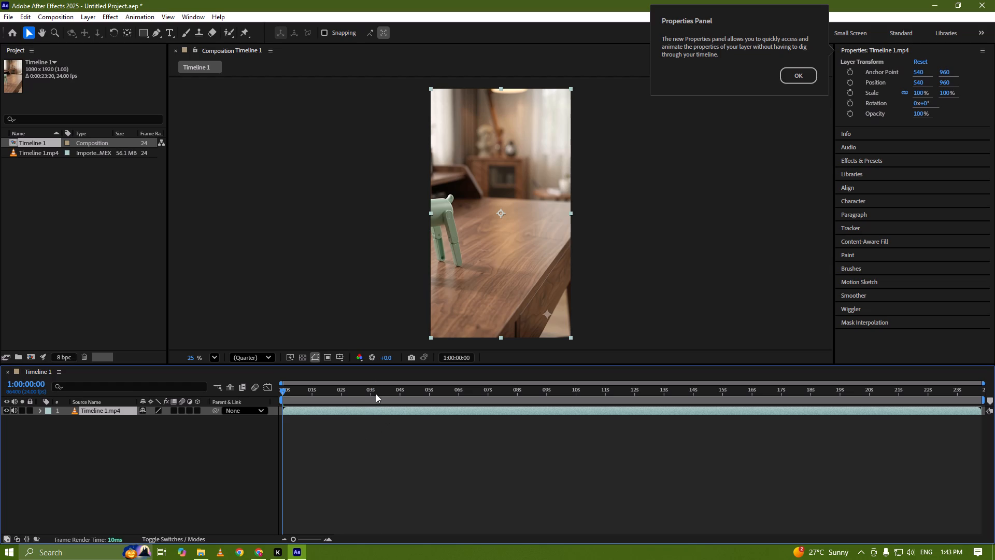
Change the composition's frame size to 1080 x 1080 px with the aspect ratio unlocked.
click(376, 394)
key(ctrl+k)
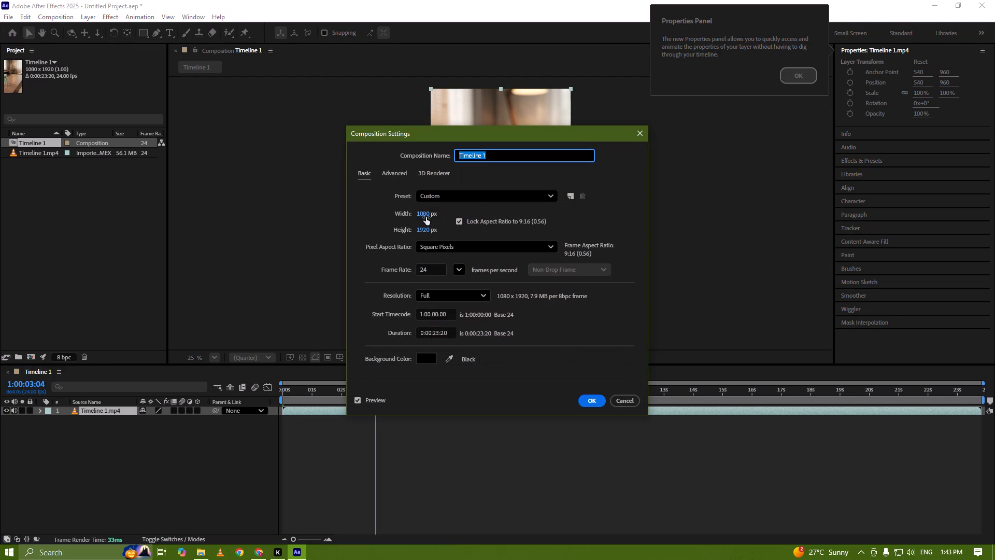
click(421, 214)
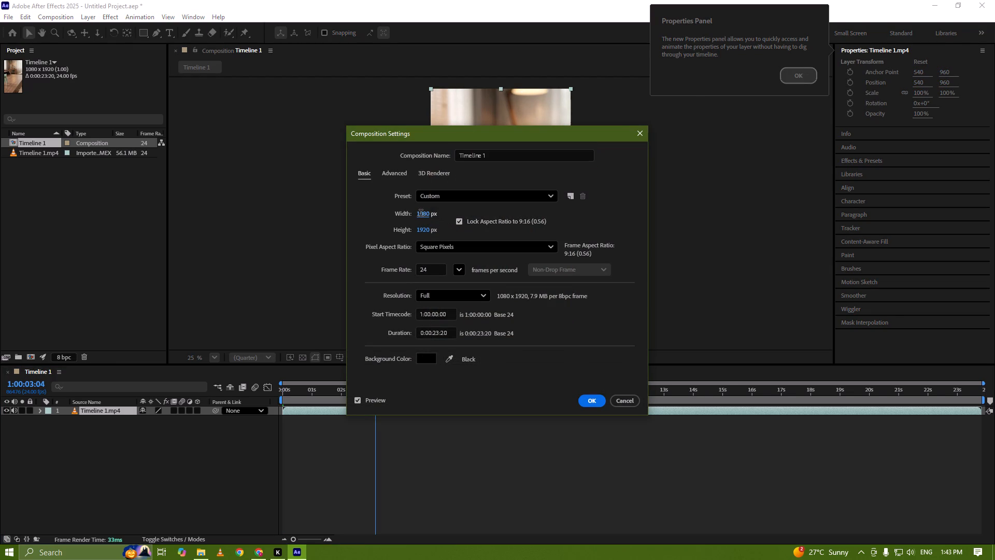
text(1080)
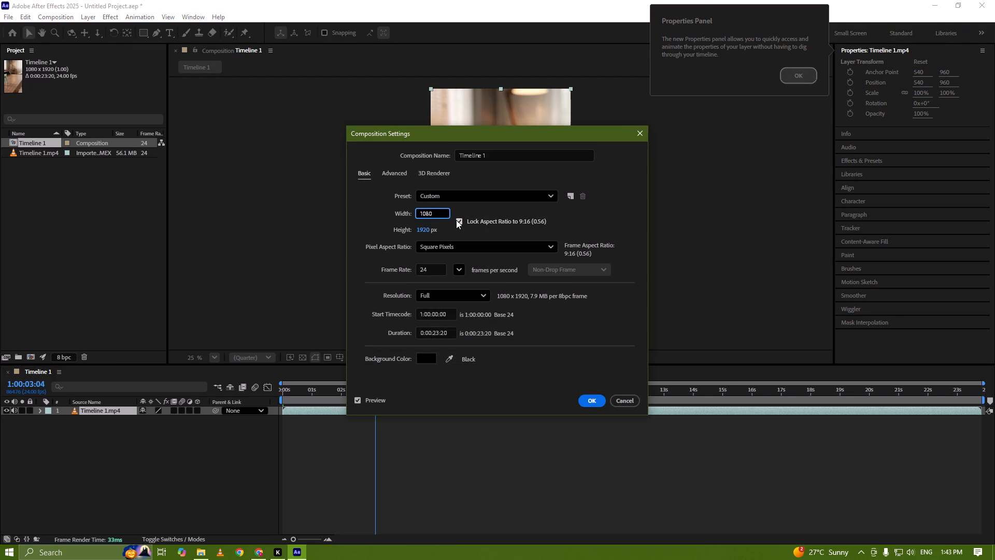
click(462, 222)
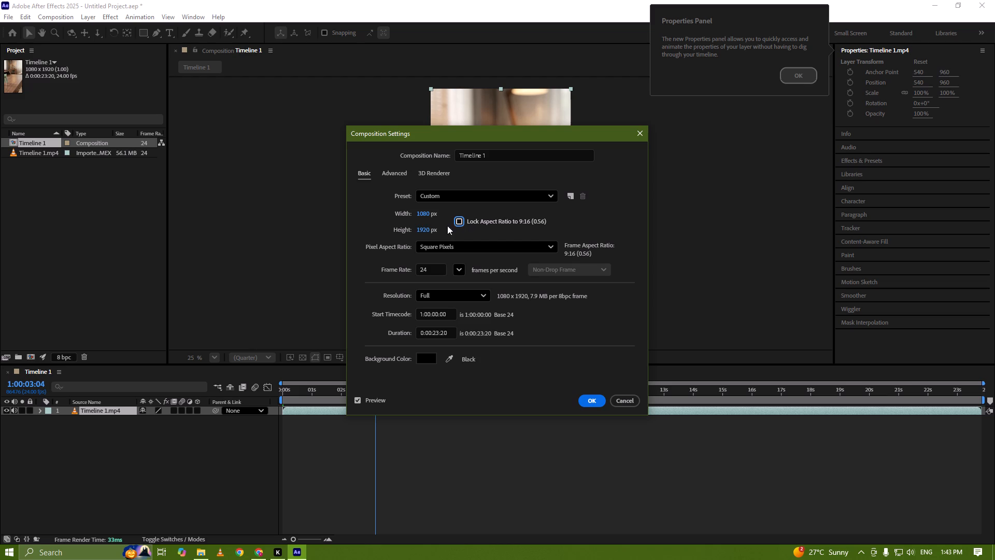
click(425, 228)
text(1080)
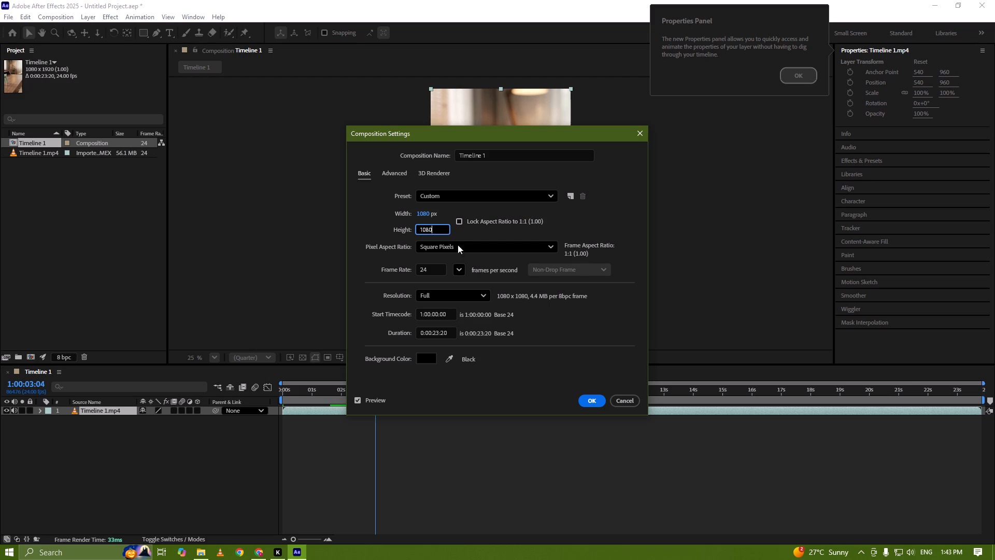
click(594, 401)
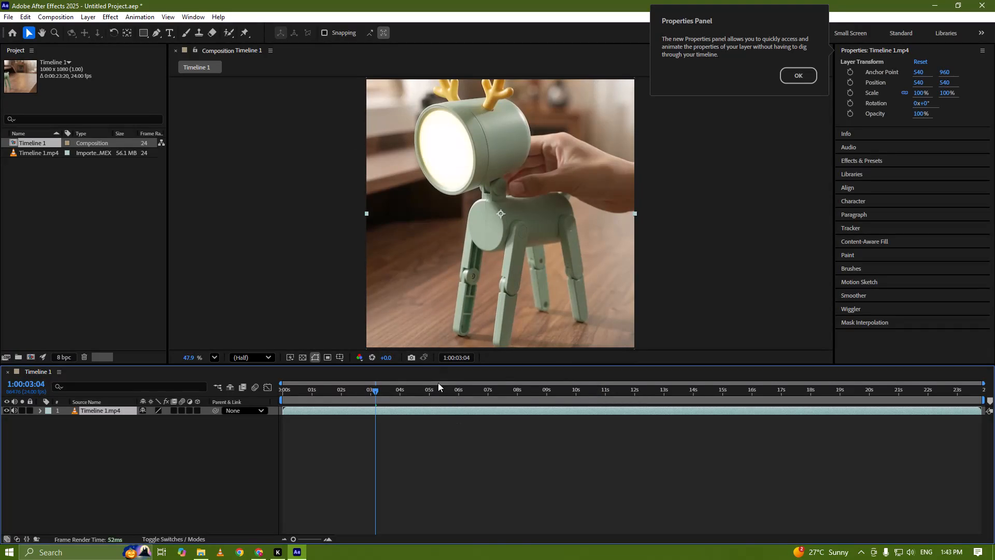
Scrub through the composition to locate the start of the lamp close-up, parking the playhead at 1:00:03:23.
drag(438, 383, 460, 384)
drag(421, 388, 602, 398)
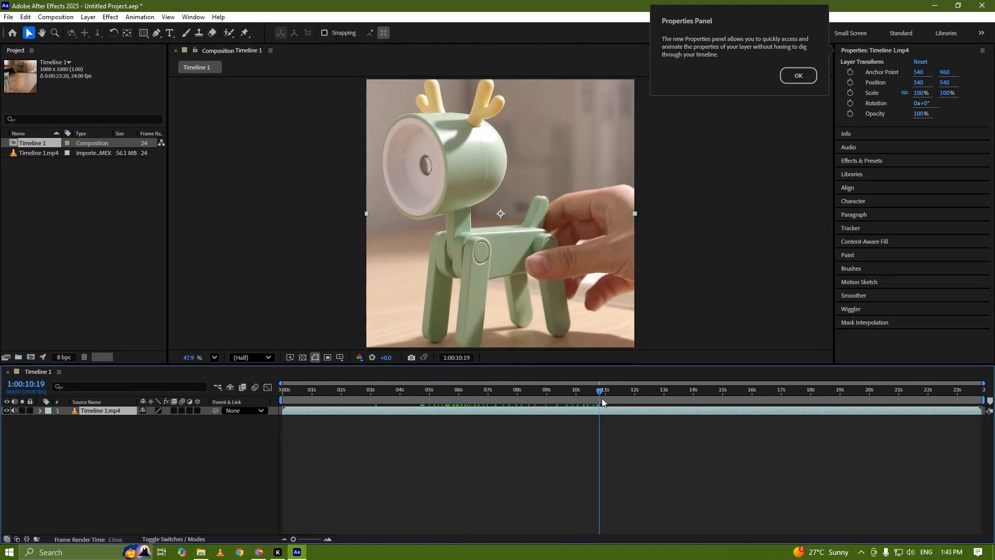
drag(602, 398, 442, 403)
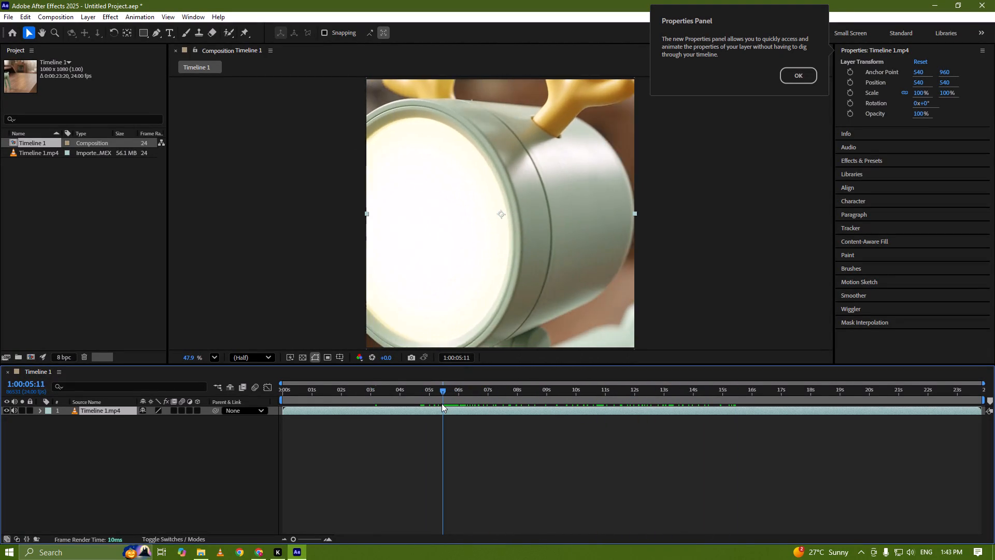
drag(442, 403, 407, 411)
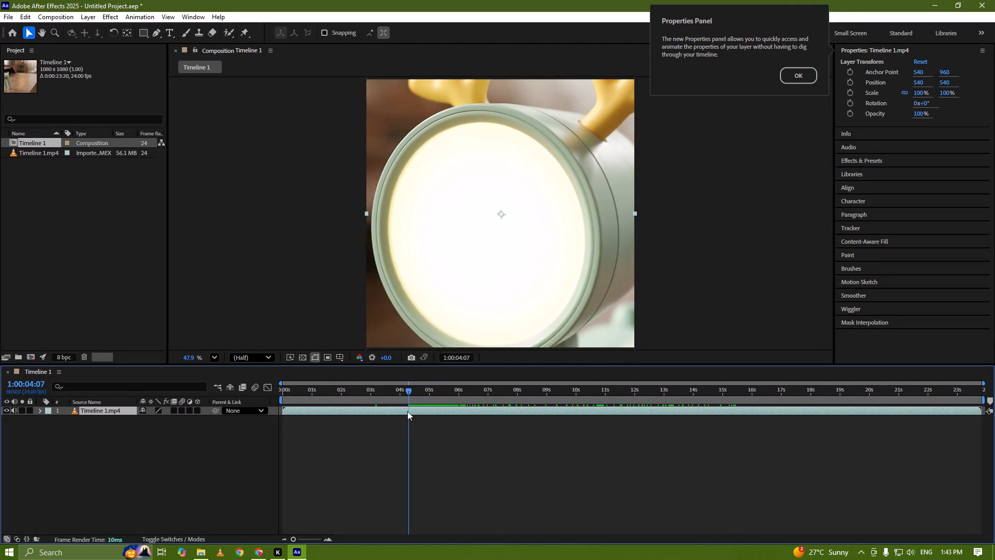
drag(407, 411, 399, 413)
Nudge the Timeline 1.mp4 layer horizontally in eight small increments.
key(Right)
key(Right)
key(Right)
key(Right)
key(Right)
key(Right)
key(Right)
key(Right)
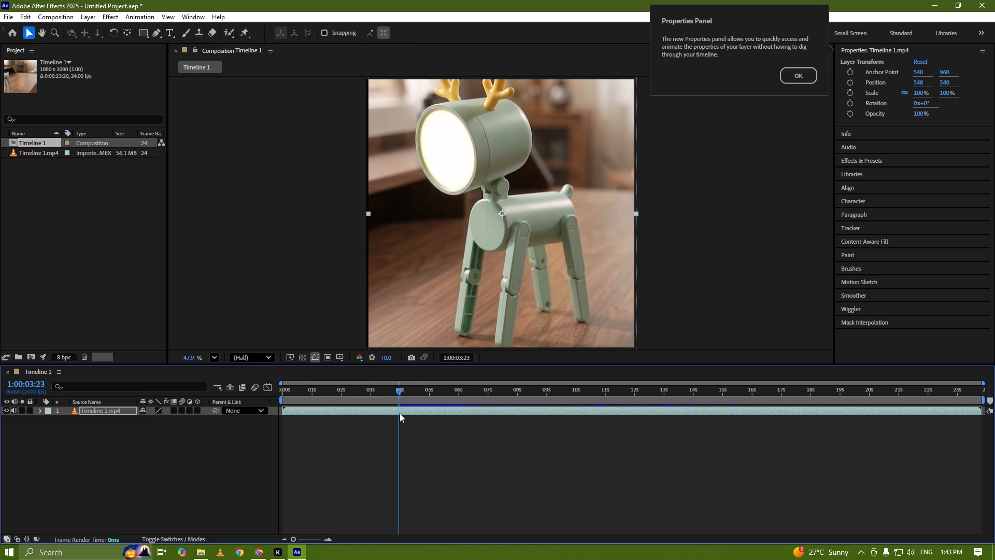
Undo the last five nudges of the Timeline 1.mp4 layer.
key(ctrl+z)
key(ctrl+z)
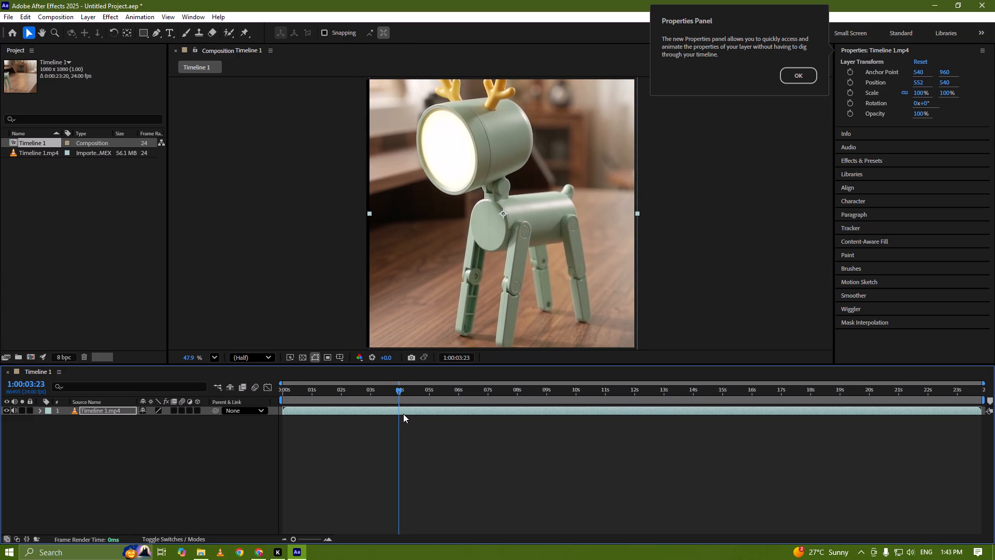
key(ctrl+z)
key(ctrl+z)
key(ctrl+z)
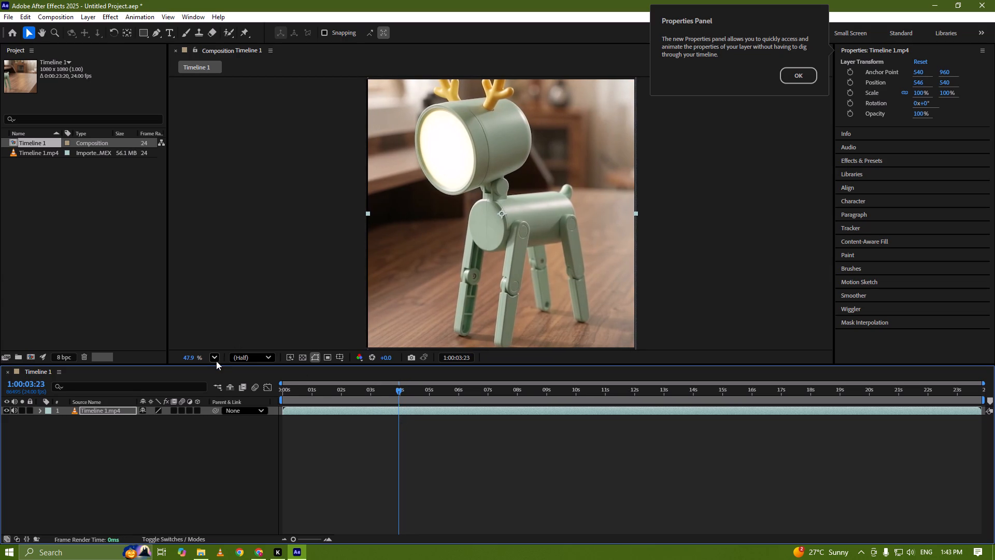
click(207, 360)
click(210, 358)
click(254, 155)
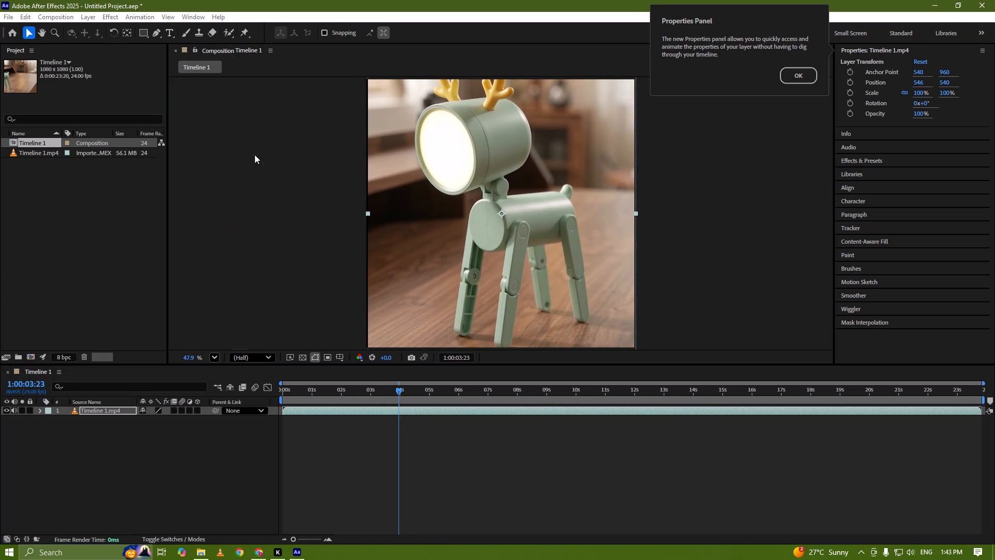
Fit the Timeline 1.mp4 layer to the composition's height, scaling it to 56.3% and centring it at 540, 540.
click(443, 410)
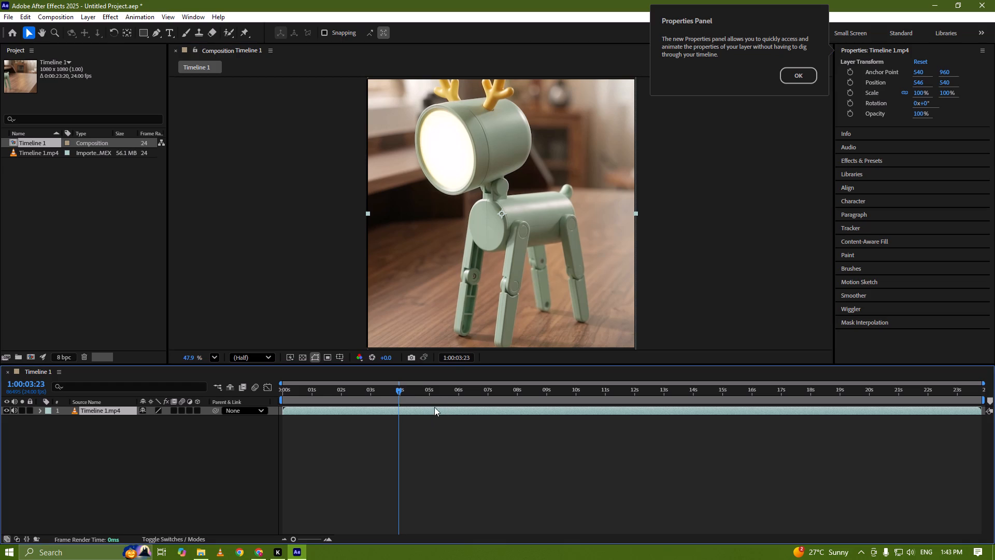
key(ctrl+alt+shift+g)
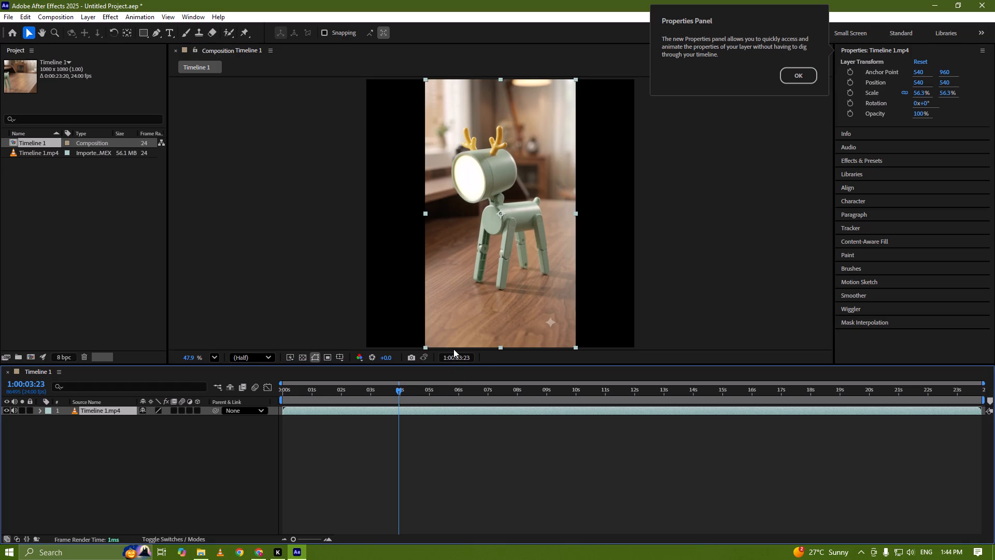
Undo the height fit and the remaining nudges of the Timeline 1.mp4 layer, keeping the 1080 x 1080 composition with the layer at 100%.
key(ctrl+z)
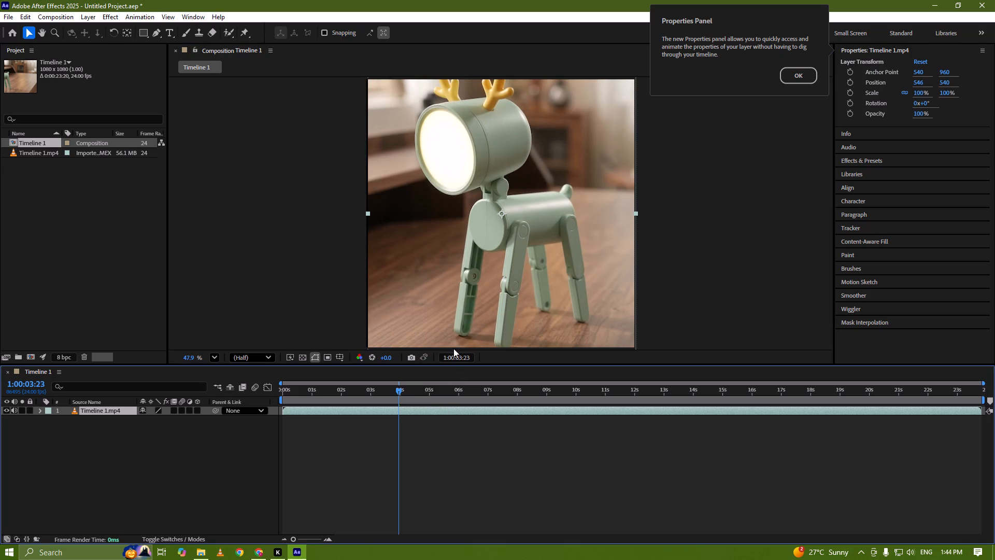
key(ctrl+z)
key(ctrl+z)
key(ctrl+z)
key(ctrl+z)
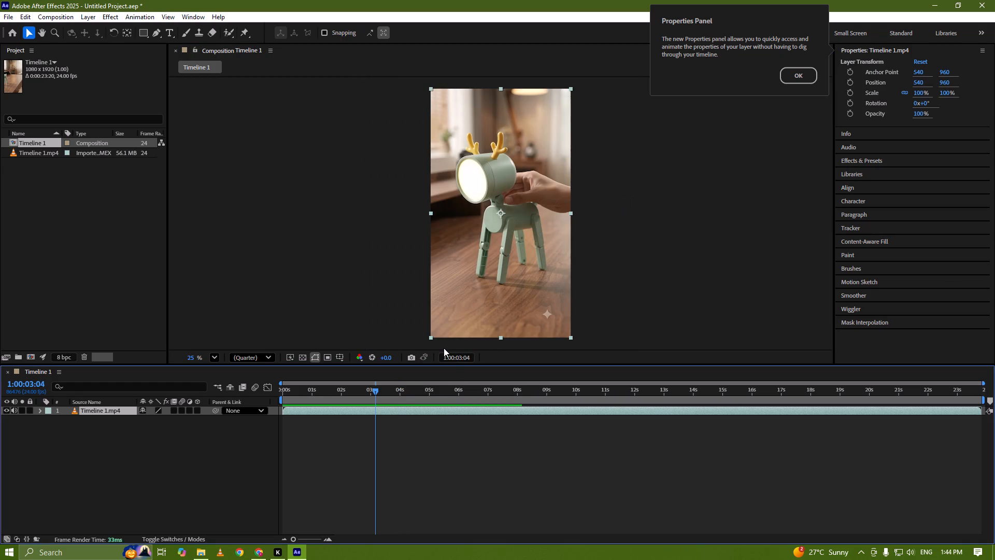
key(ctrl+shift+z)
Split the Timeline 1.mp4 layer at 1:00:04:02, where the lamp-head close-up begins.
click(417, 409)
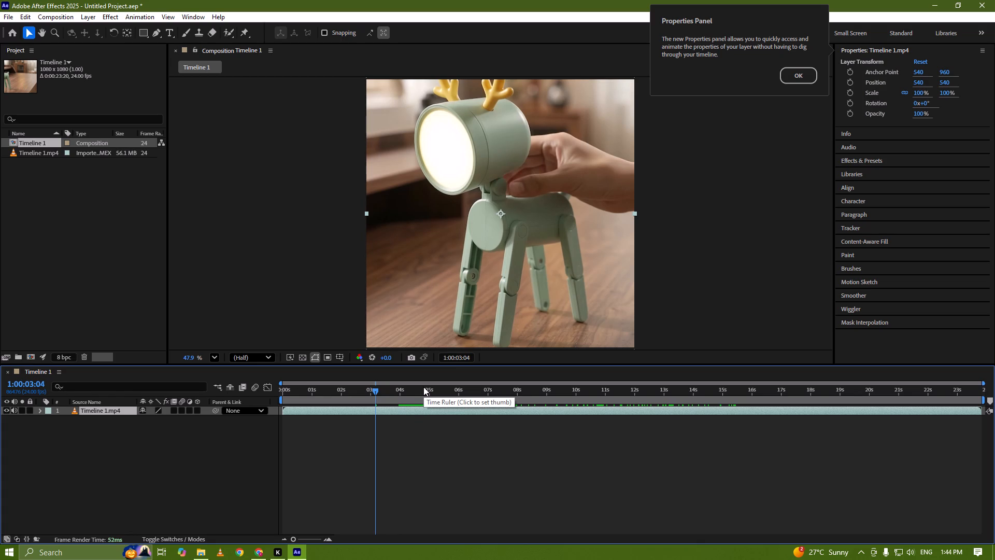
key(ctrl+Right)
key(ctrl+Right)
key(ctrl+Right)
key(ctrl+Right)
key(ctrl+Right)
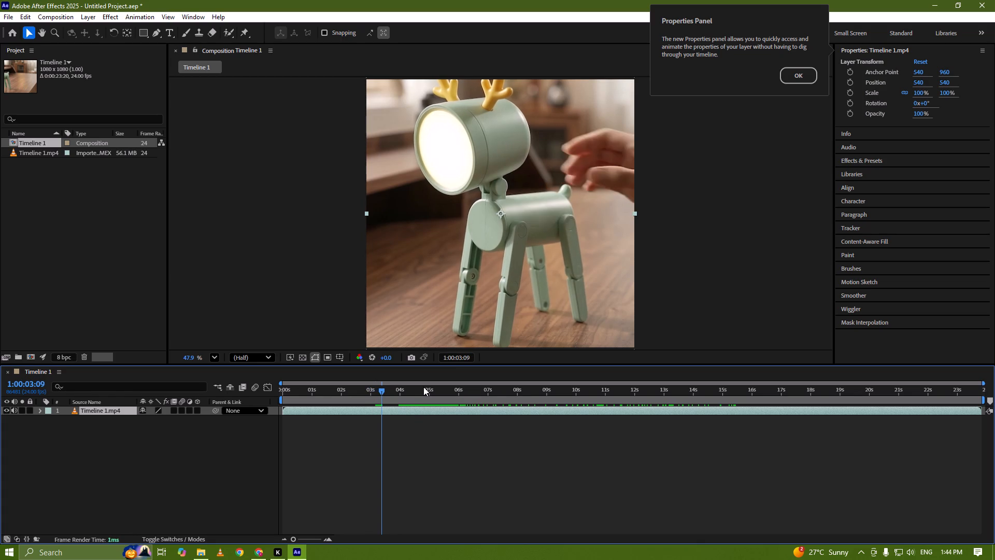
key(ctrl+Right)
key(ctrl+Right)
key(ctrl+Right)
key(ctrl+Right)
key(ctrl+Right)
key(ctrl+Right)
key(ctrl+Right)
key(ctrl+Right)
key(ctrl+Right)
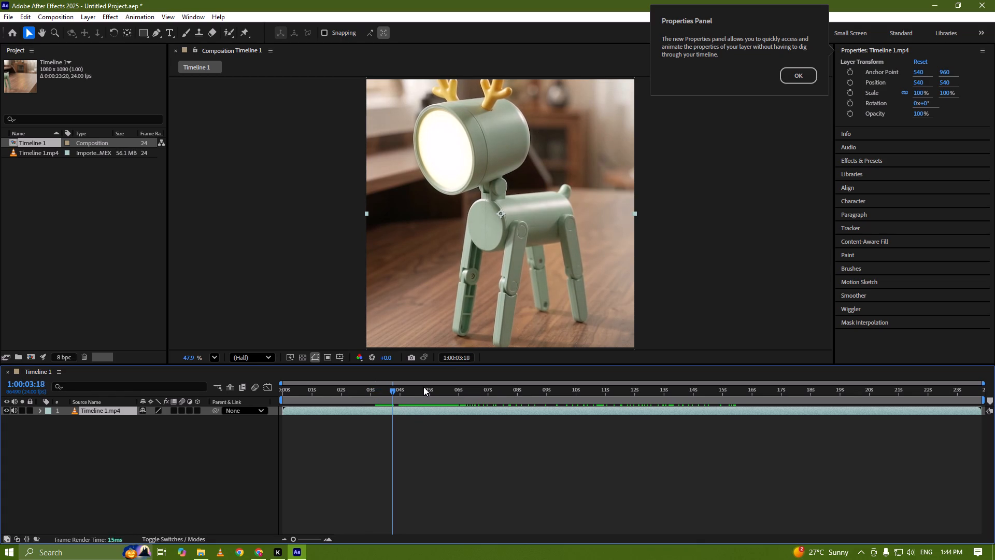
key(ctrl+Right)
key(ctrl+Right)
key(ctrl+Right)
key(ctrl+Right)
key(ctrl+Right)
key(ctrl+Right)
key(ctrl+Right)
key(ctrl+Right)
key(ctrl+Right)
key(ctrl+Right)
key(ctrl+Right)
key(ctrl+Right)
key(ctrl+Right)
key(ctrl+Right)
key(ctrl+Right)
key(ctrl+Right)
key(ctrl+Right)
key(ctrl+Right)
key(ctrl+Right)
key(ctrl+Right)
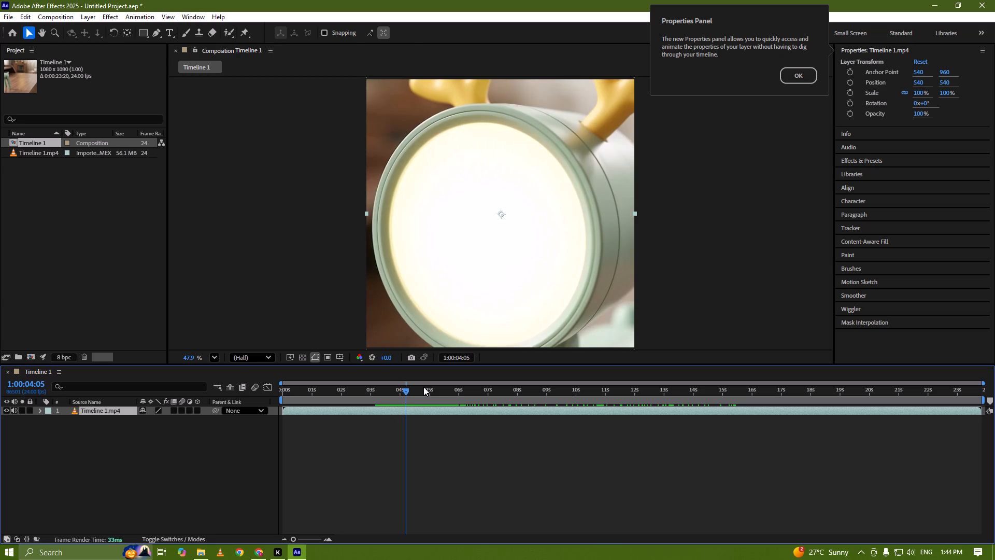
key(ctrl+Left)
key(ctrl+Left)
key(ctrl+Left)
key(ctrl+Left)
key(ctrl+Right)
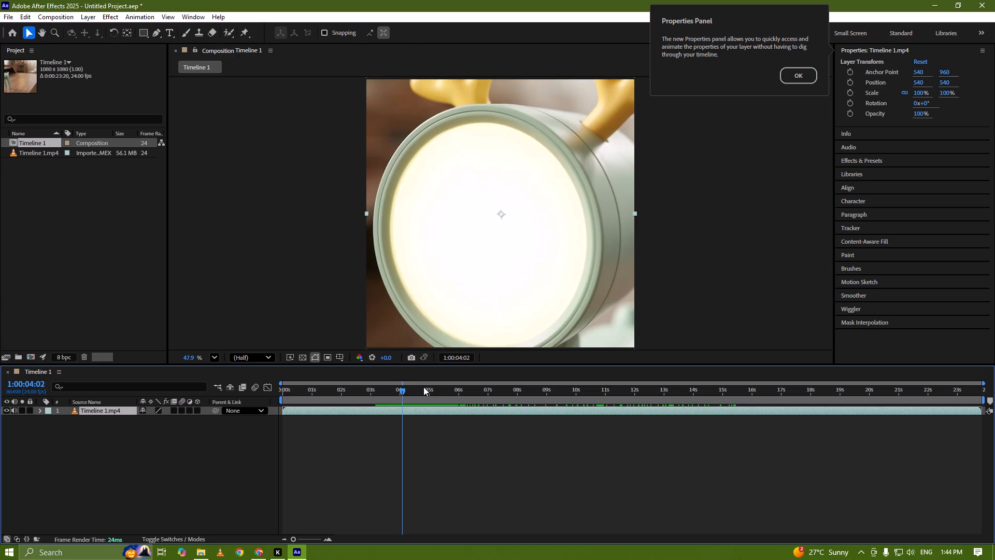
key(ctrl+shift+d)
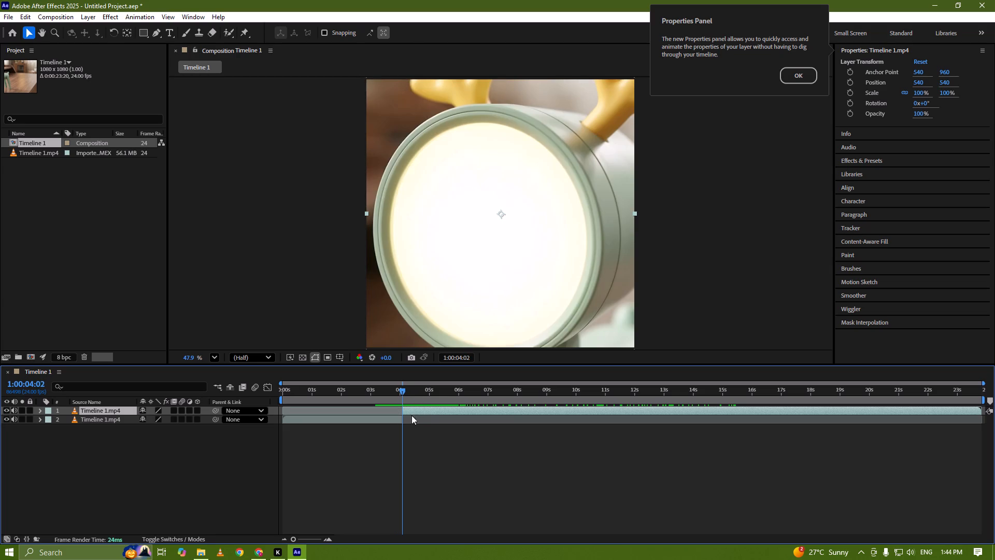
Split the remaining Timeline 1.mp4 segment at 1:00:08:12, where the shot with the hand on the lamp begins.
drag(411, 390, 511, 398)
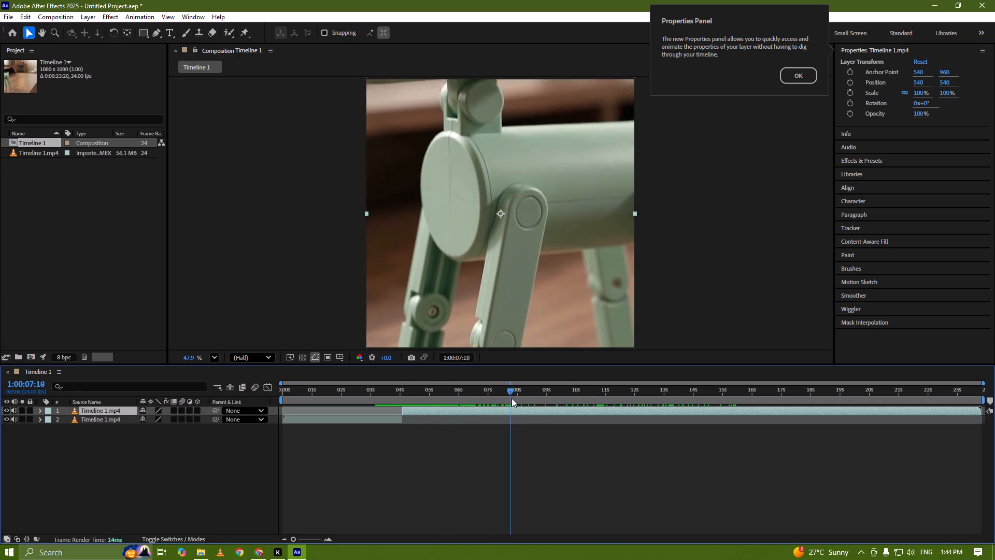
drag(511, 398, 530, 398)
key(ctrl+Right)
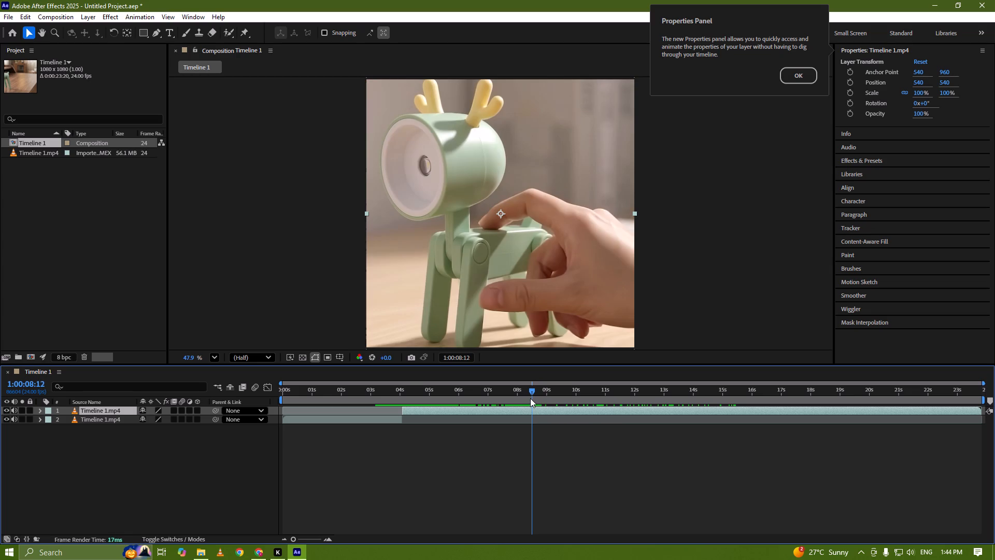
key(ctrl+Left)
key(ctrl+Right)
key(ctrl+shift+d)
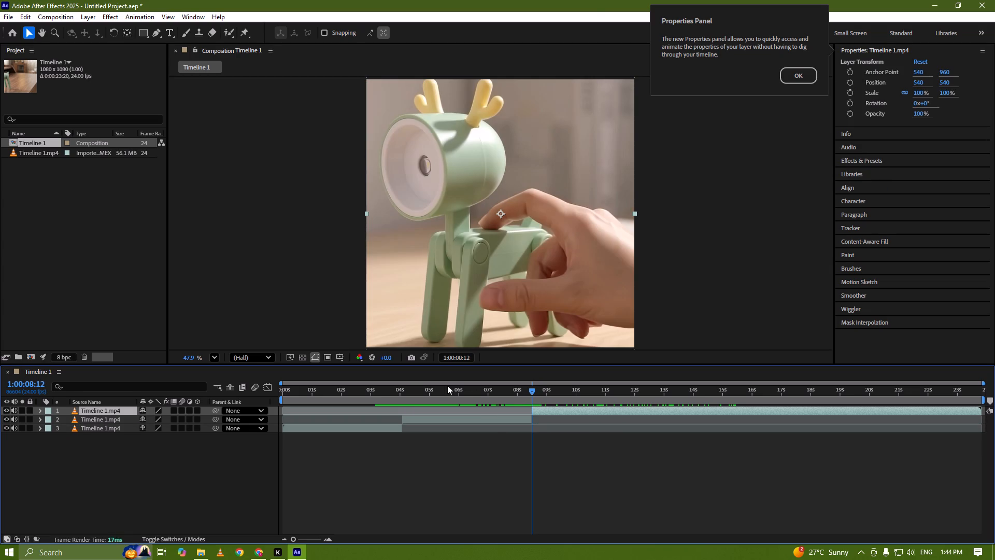
Duplicate the middle close-up segment that runs between the two splits.
click(447, 385)
click(435, 395)
click(446, 419)
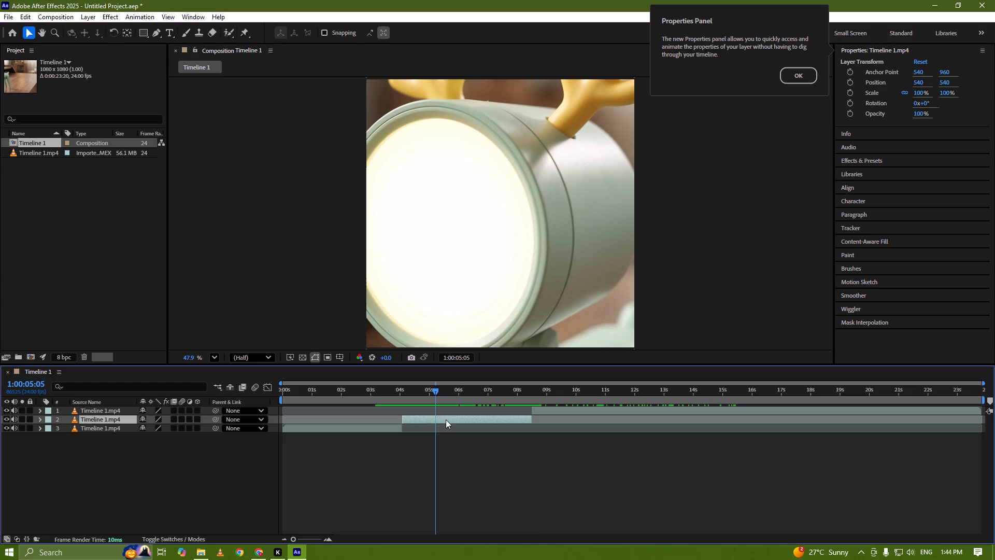
key(ctrl+d)
Scale the upper copy of the close-up segment down to 75%.
click(447, 421)
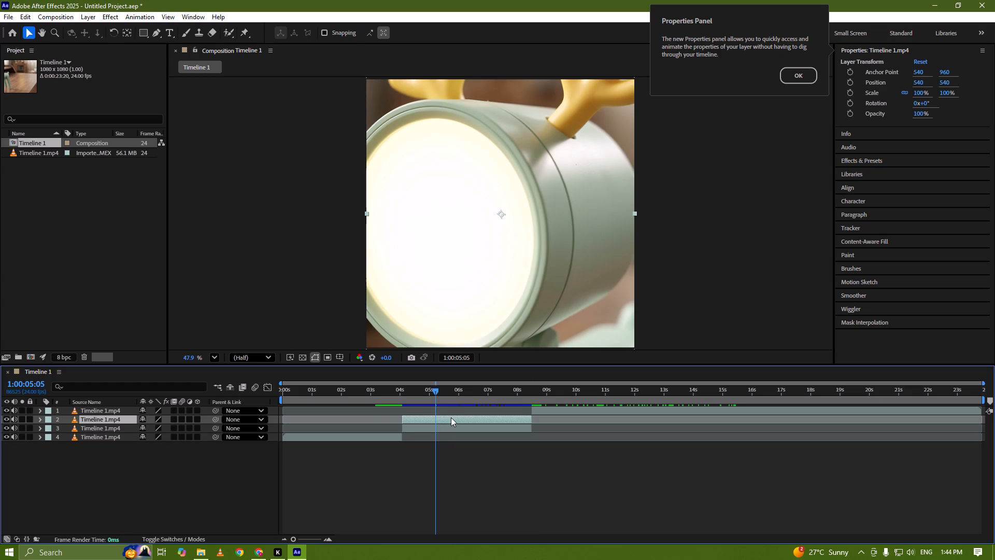
key(s)
drag(158, 430, 142, 426)
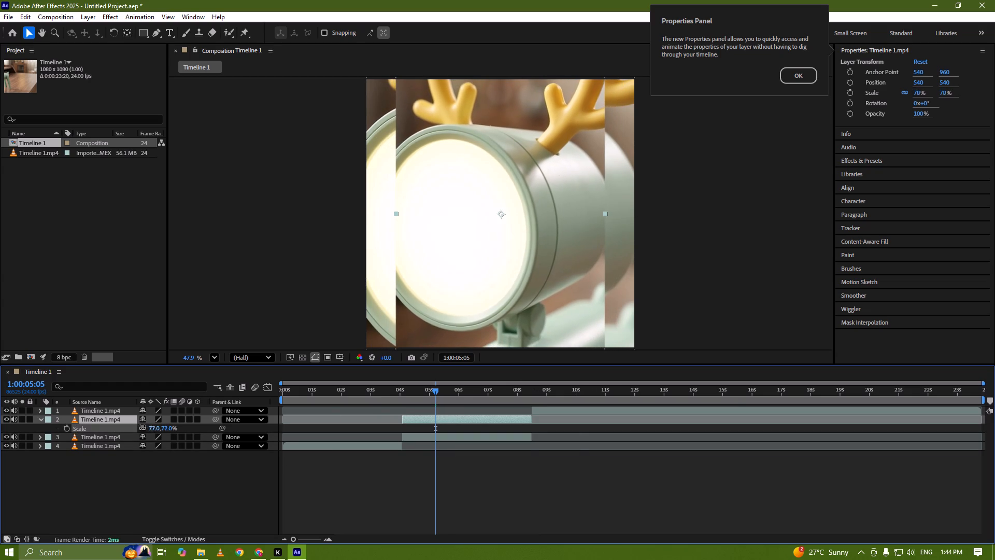
drag(142, 426, 140, 425)
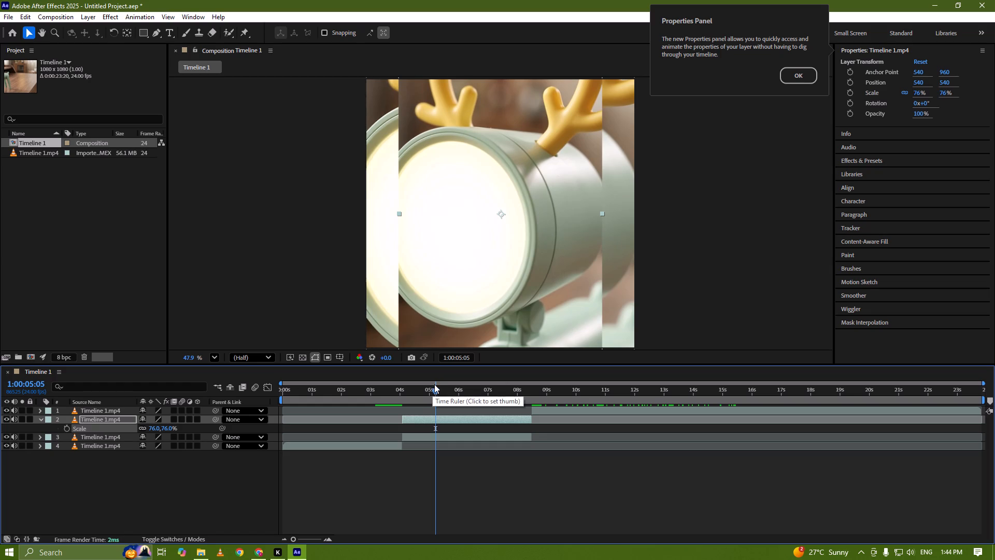
drag(425, 390, 409, 392)
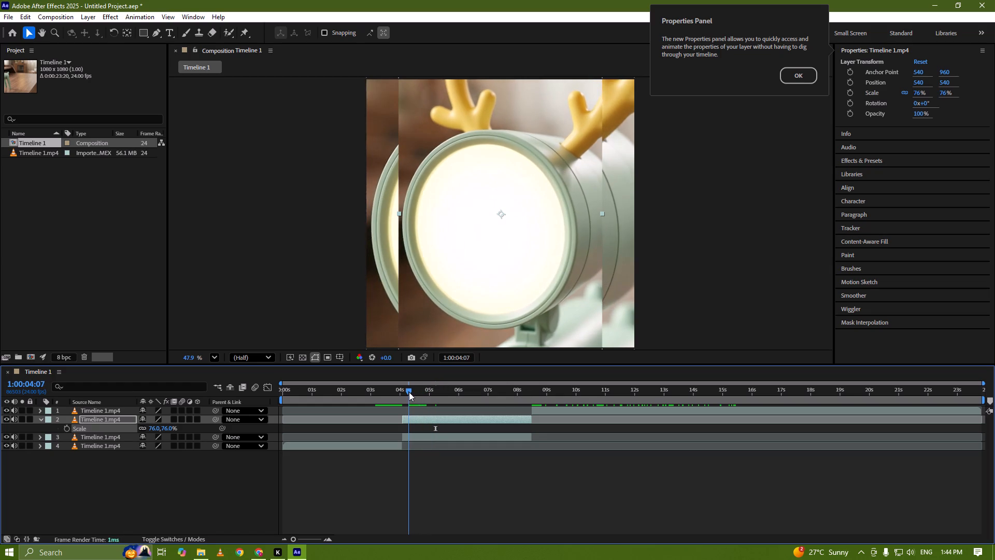
drag(409, 392, 408, 389)
click(154, 430)
text(75)
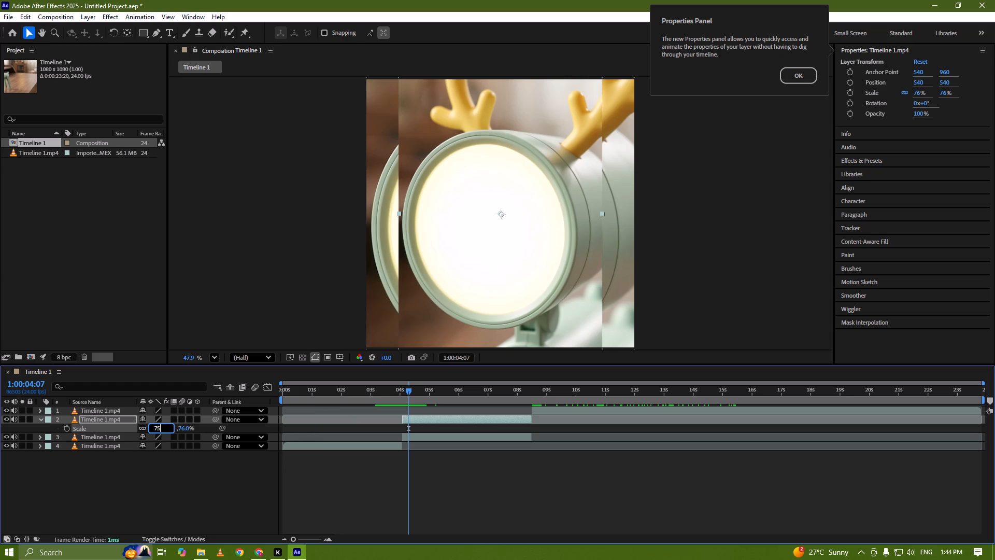
key(Return)
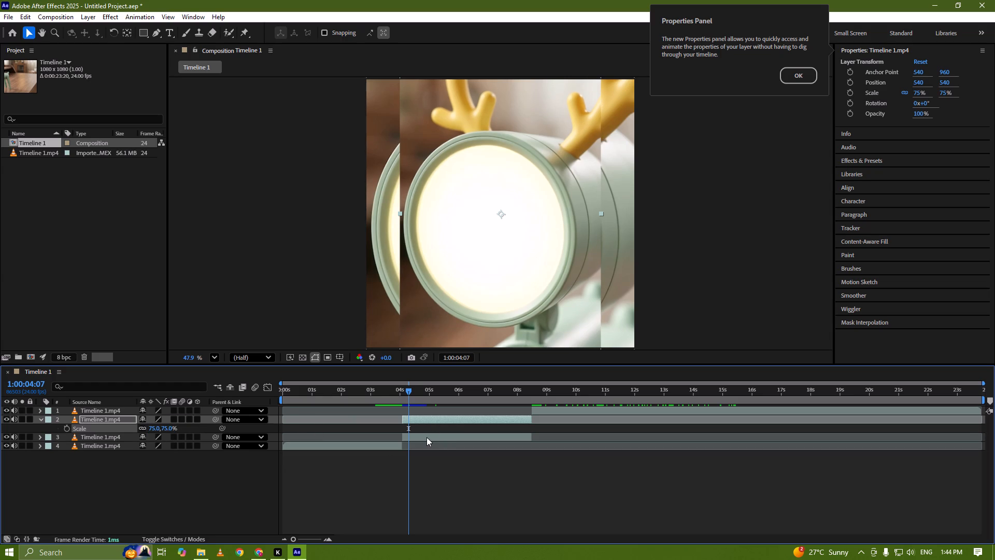
Select the lower copy of the close-up segment and open Effects & Presets, dismissing the Properties Panel tip.
click(427, 437)
key(ctrl+space)
key(ctrl+space)
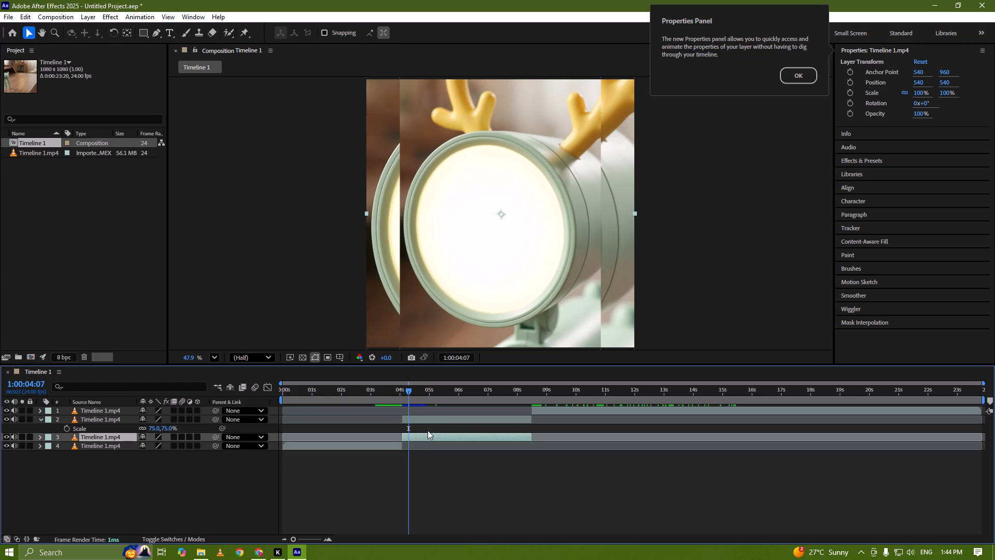
key(ctrl+space)
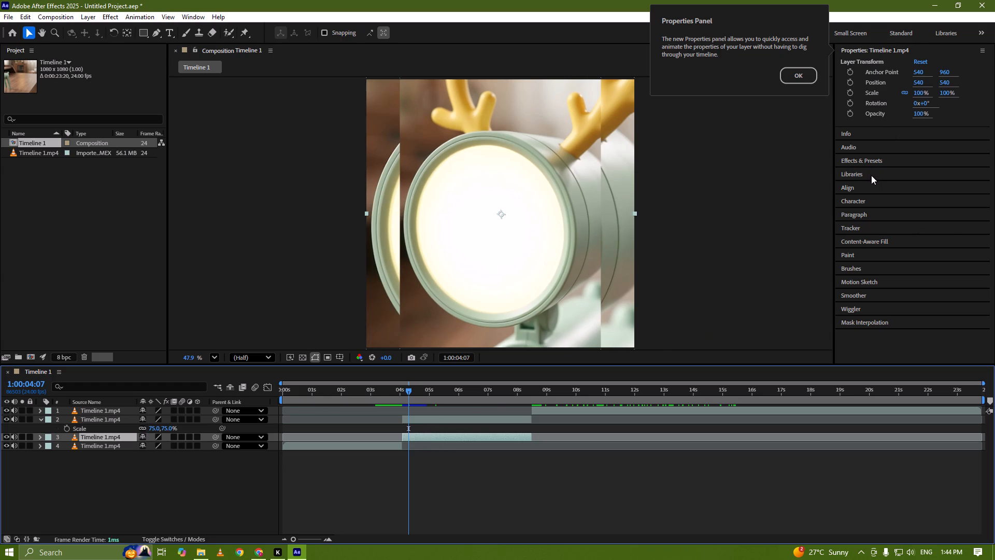
click(870, 174)
click(868, 102)
click(868, 89)
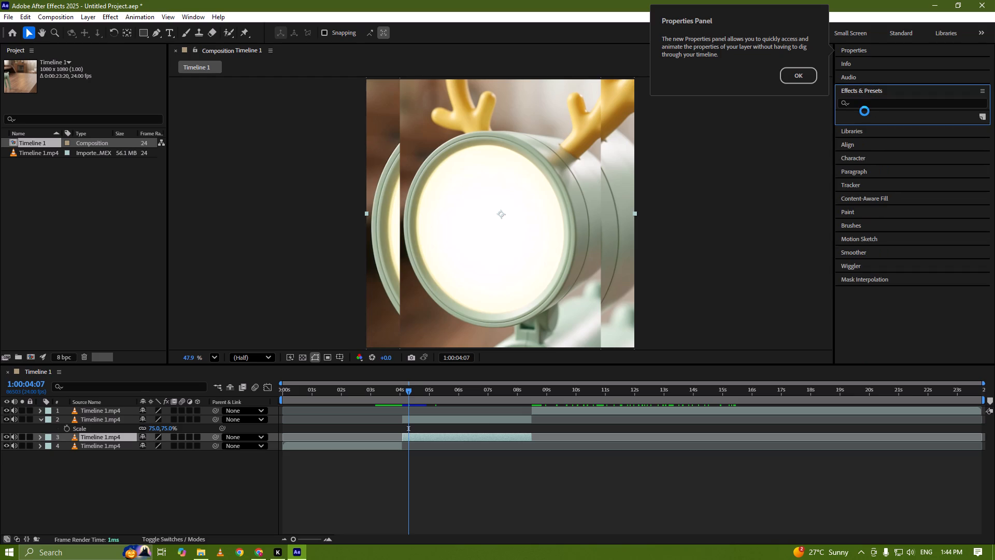
click(801, 80)
Search the effects for "blur", browse the matching effects, and clear the search.
click(887, 105)
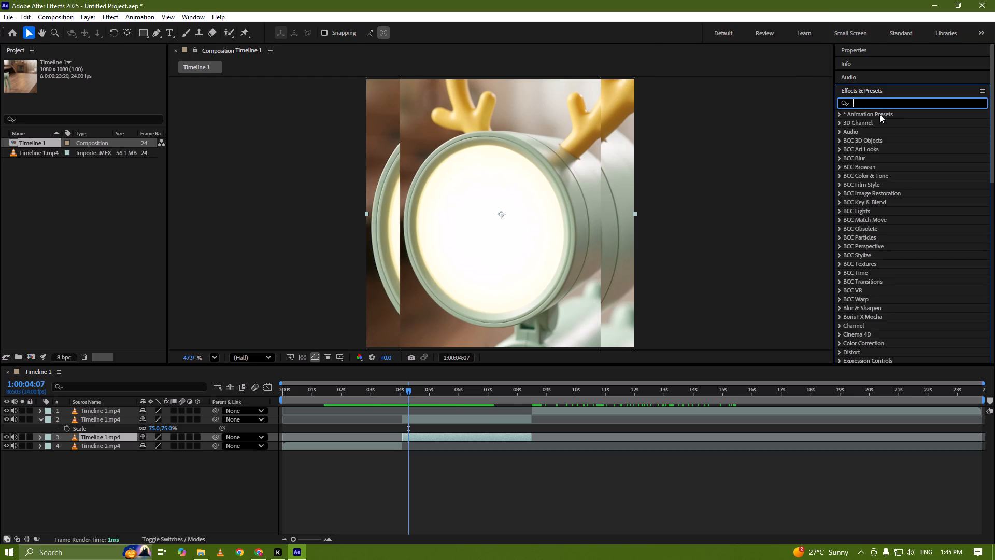
text(blur)
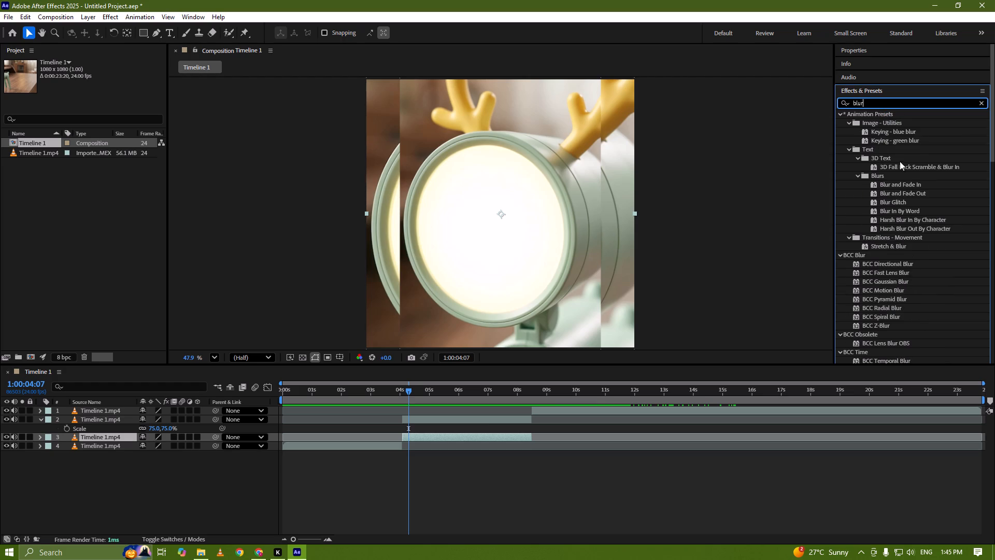
scroll(890, 239, down, 3)
scroll(878, 297, down, 4)
scroll(878, 297, up, 5)
scroll(878, 297, down, 2)
scroll(878, 304, up, 6)
scroll(878, 305, down, 2)
scroll(878, 307, up, 2)
key(BackSpace)
key(BackSpace)
key(BackSpace)
key(BackSpace)
key(BackSpace)
key(BackSpace)
key(BackSpace)
key(BackSpace)
key(BackSpace)
key(BackSpace)
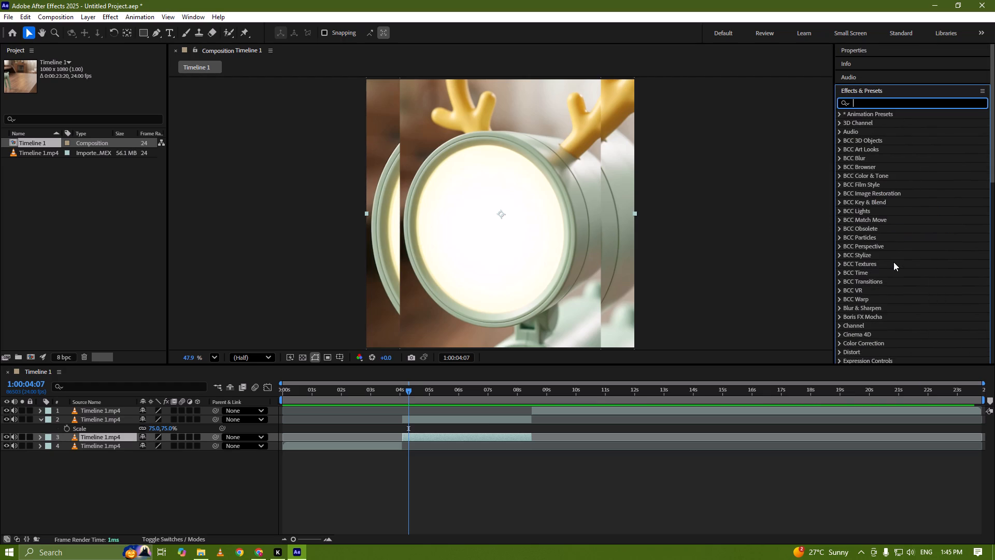
Find Gaussian Blur by searching for "gaus" and apply it to the lower copy of the close-up segment.
text(gaus)
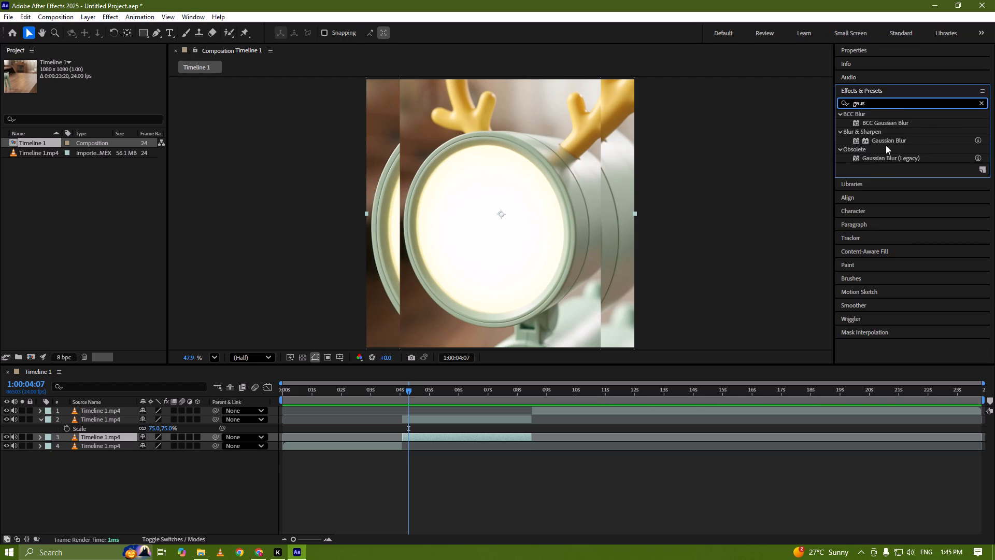
drag(887, 138, 456, 437)
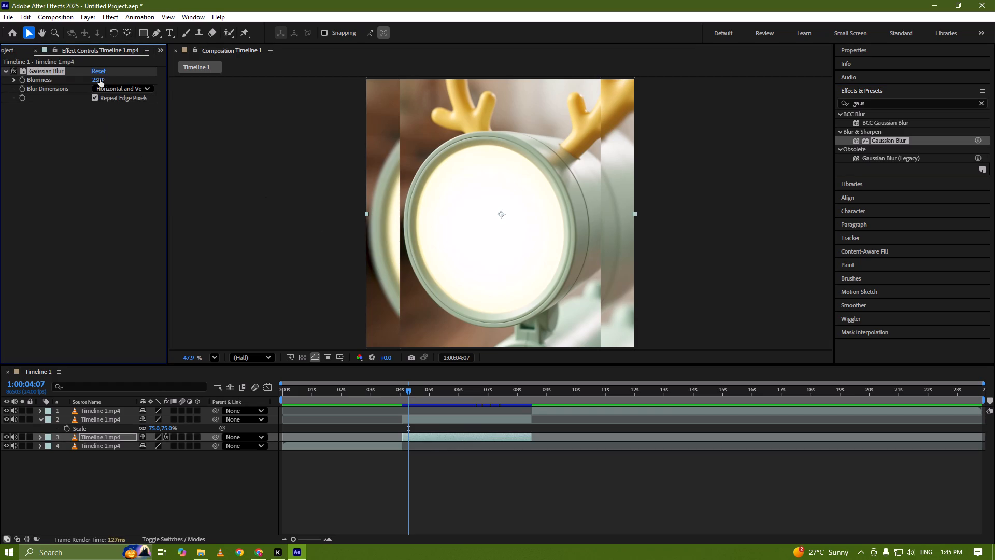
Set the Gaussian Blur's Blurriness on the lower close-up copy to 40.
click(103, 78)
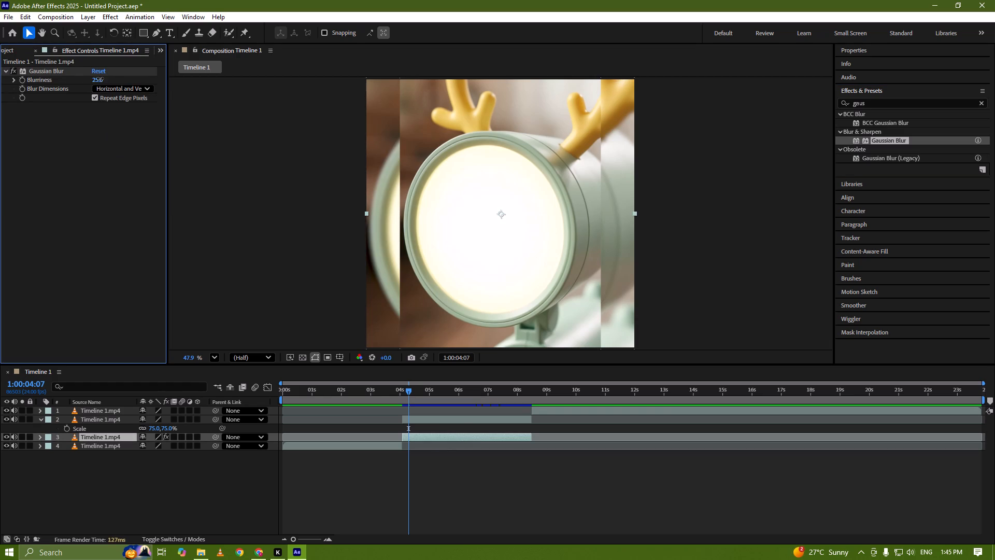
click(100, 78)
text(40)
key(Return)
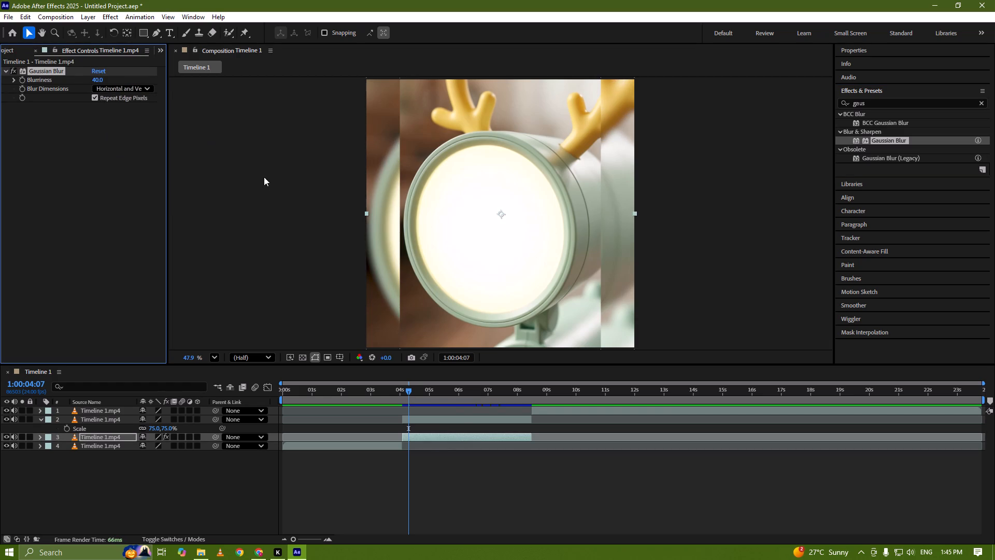
Check the blurred background across the close-up segment and set the Gaussian Blur's Blurriness to 60.
drag(427, 393, 448, 390)
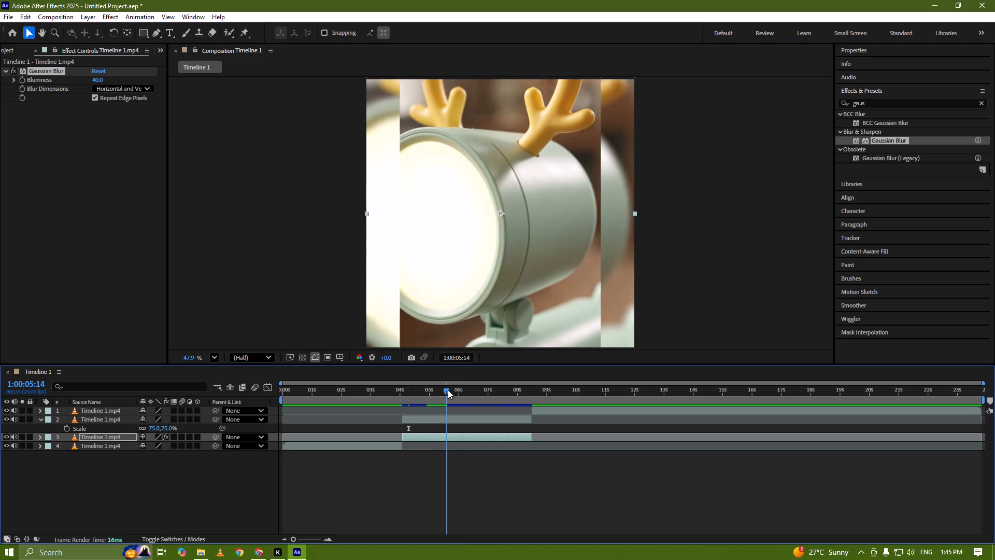
drag(448, 390, 497, 388)
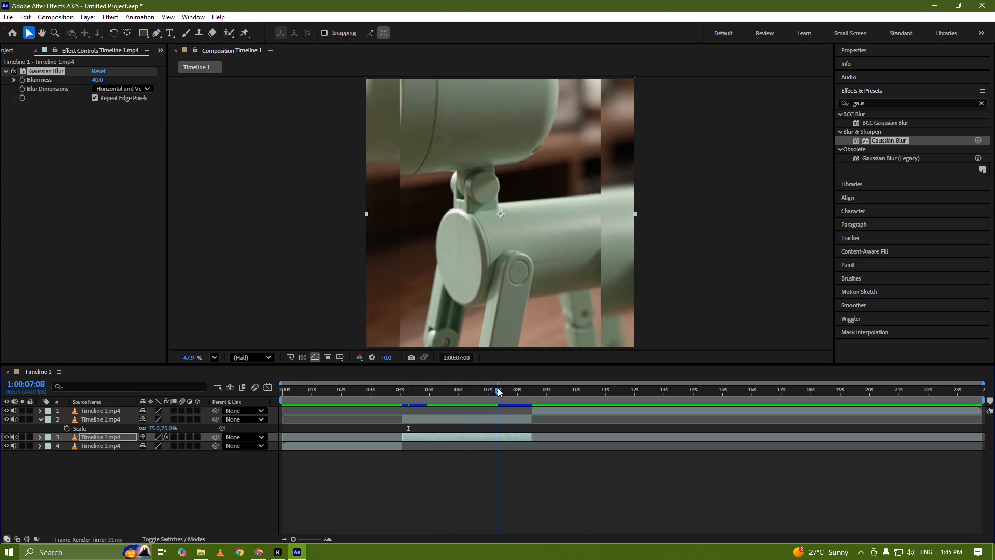
drag(497, 388, 496, 393)
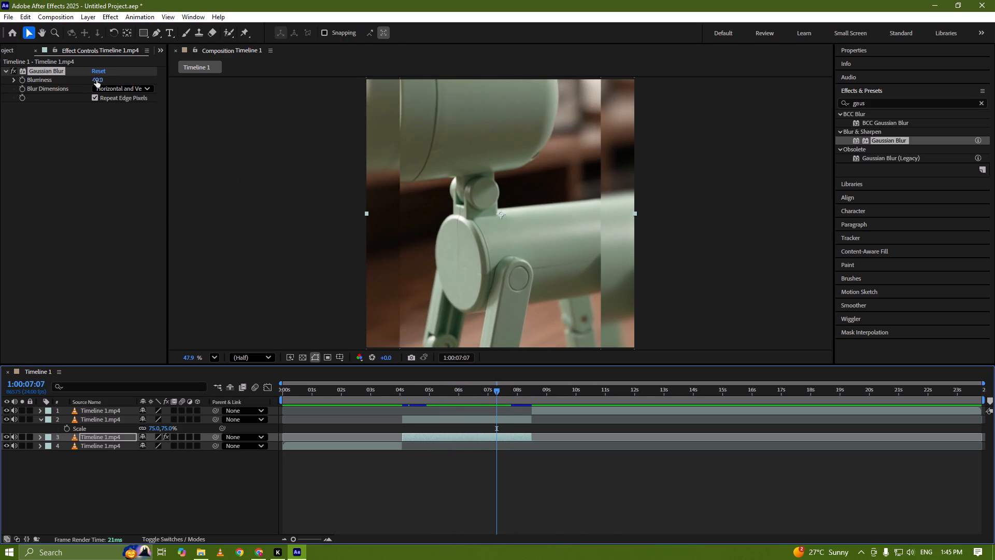
click(94, 82)
text(60)
key(Return)
drag(496, 397, 475, 393)
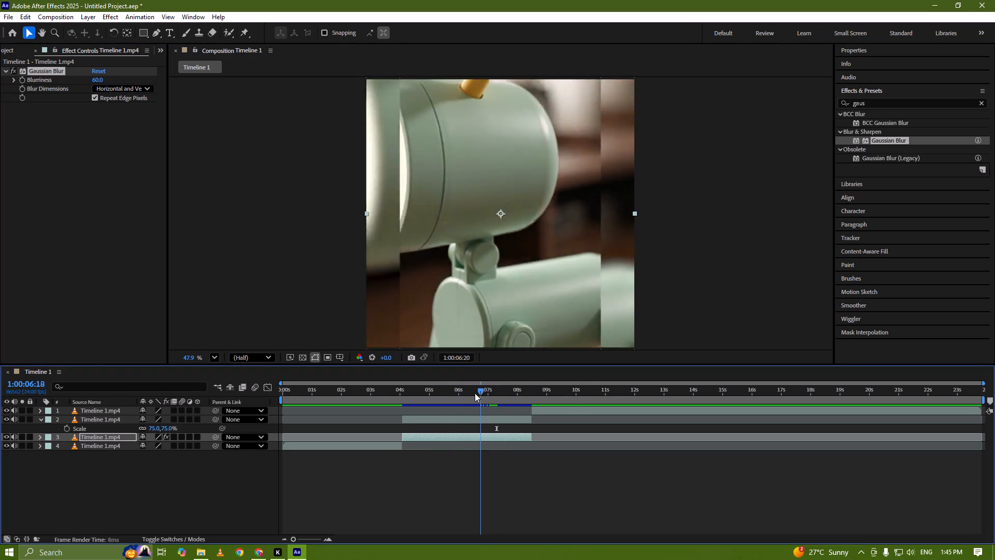
Find Brightness & Contrast by searching the effects for "brigh" and apply it to the lower, blurred copy of the close-up segment.
drag(475, 393, 423, 399)
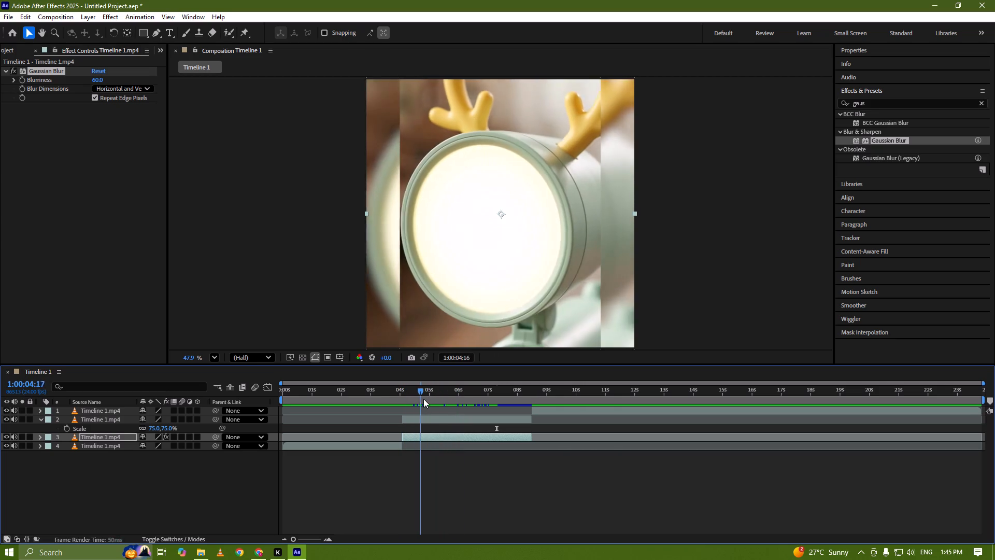
drag(423, 399, 431, 402)
click(429, 436)
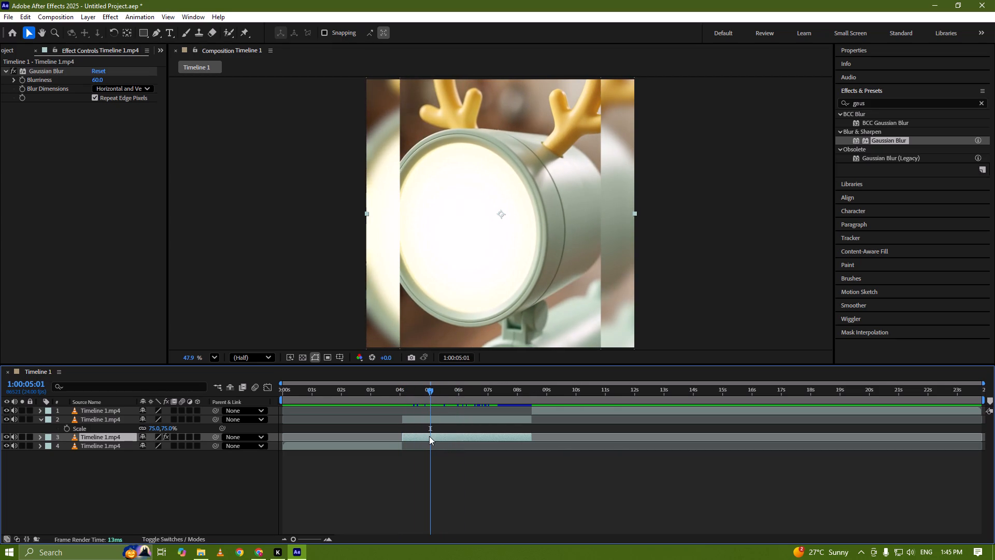
key(ctrl+space)
click(984, 102)
click(970, 101)
text(brigh)
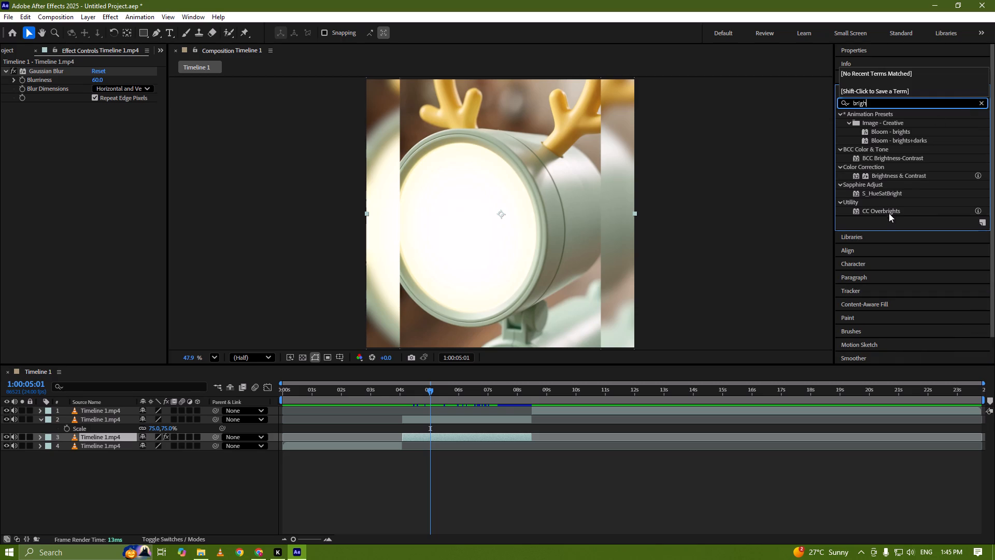
drag(901, 175, 460, 437)
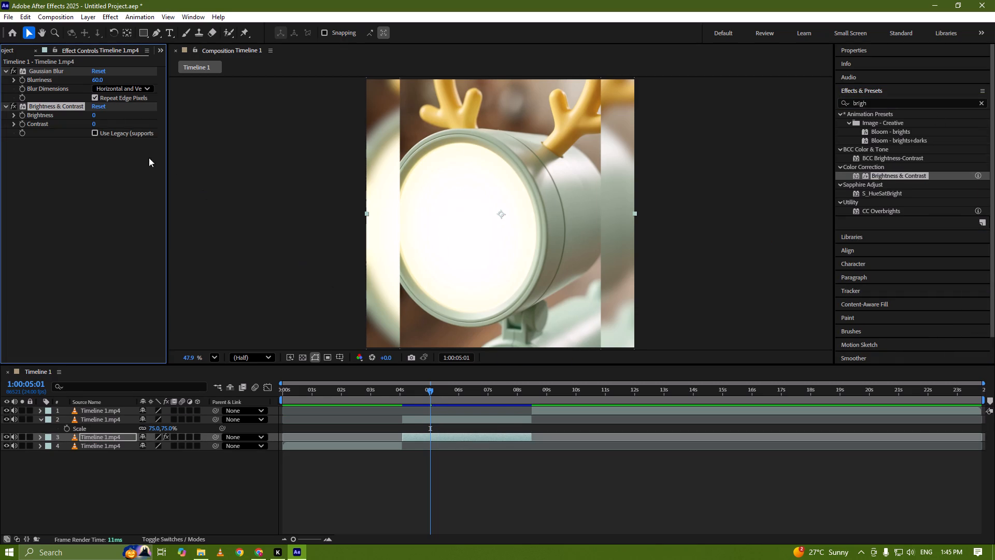
Lower the Brightness of the blurred close-up copy to -94 and check the darkened background across the segment.
drag(93, 117, 84, 118)
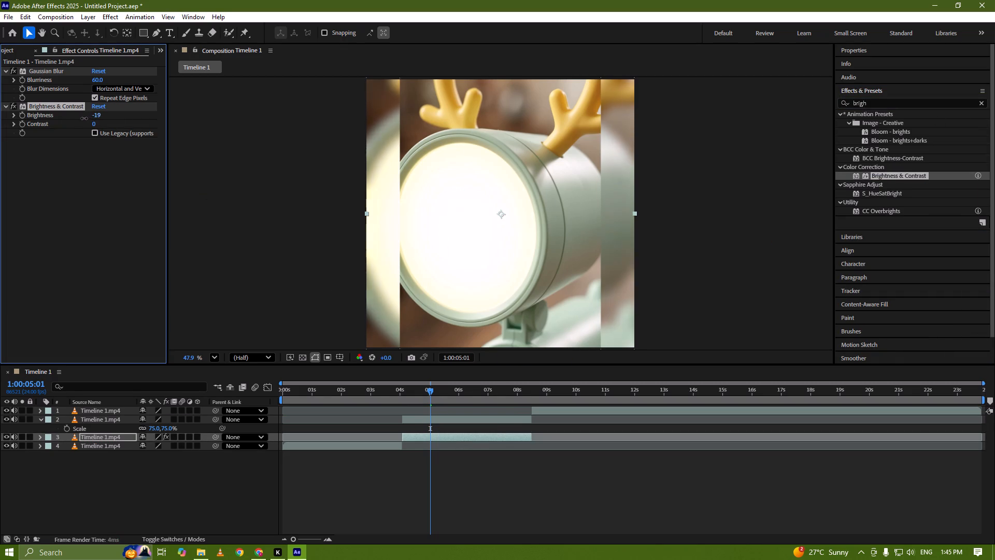
drag(84, 118, 65, 125)
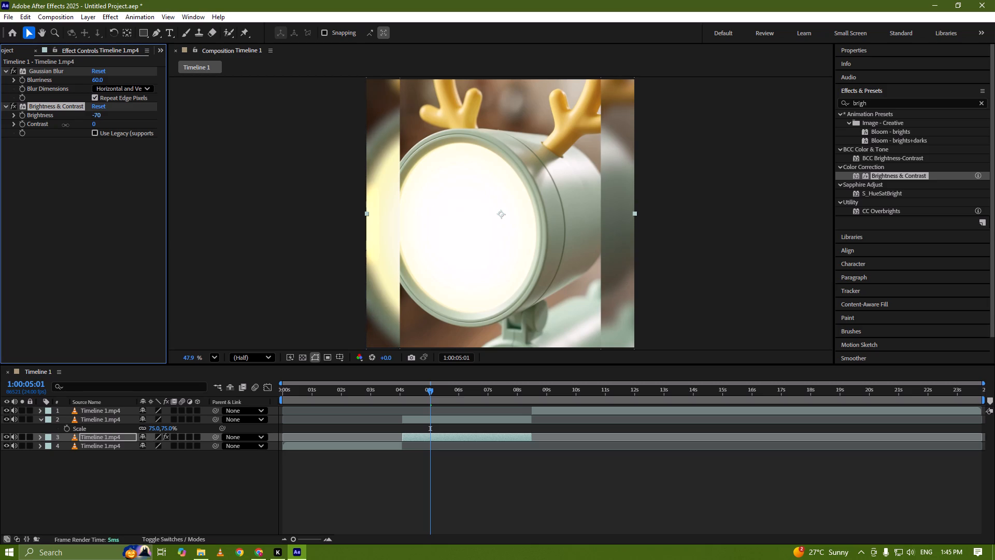
drag(65, 125, 56, 129)
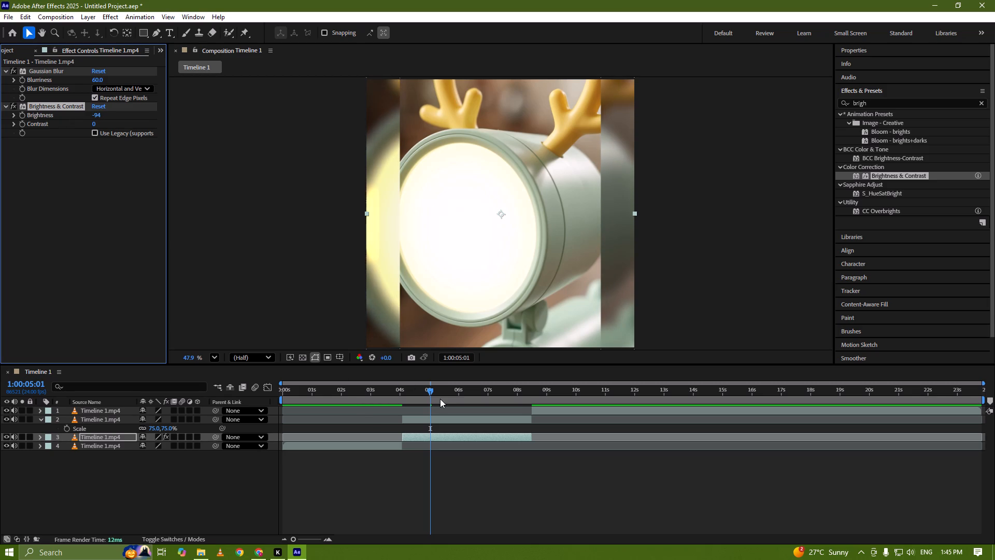
drag(437, 393, 494, 387)
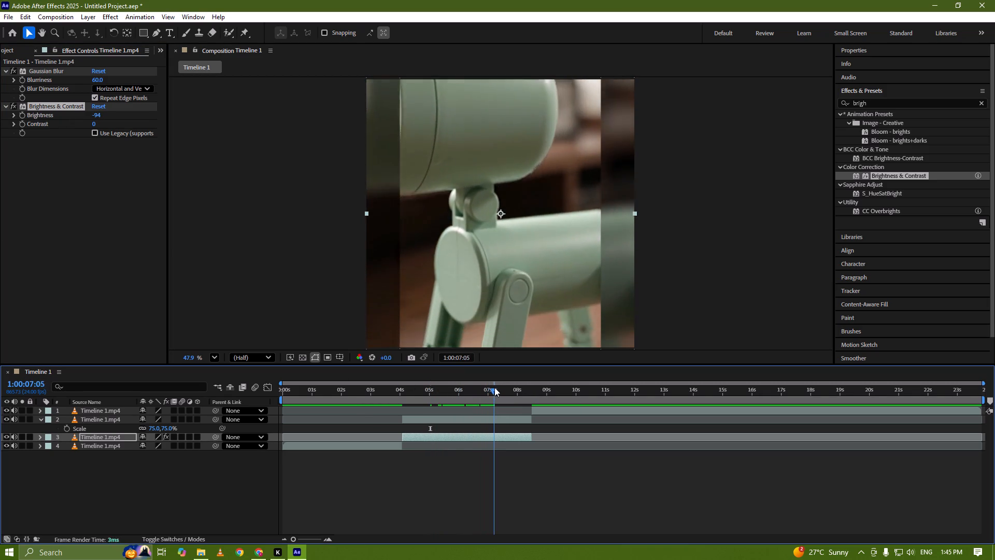
drag(494, 387, 520, 387)
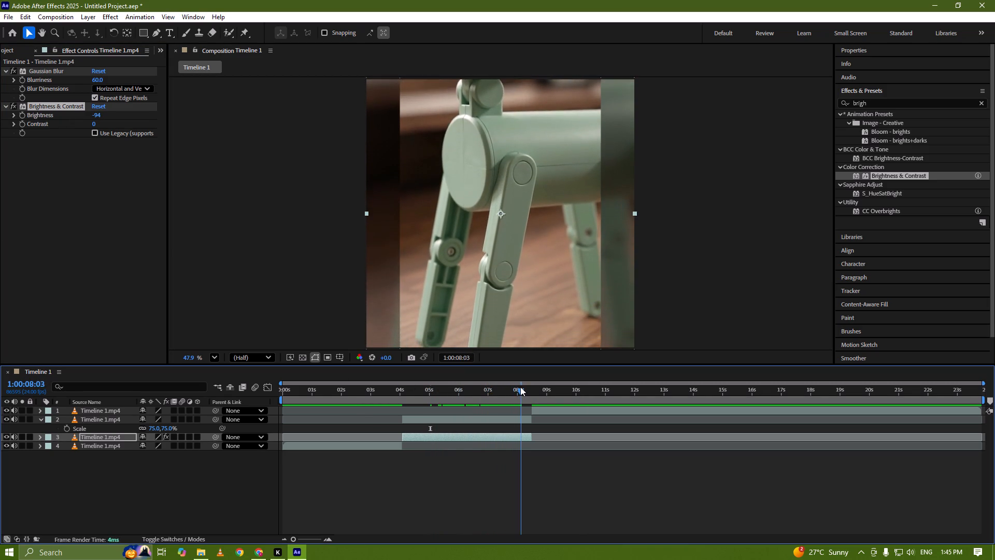
drag(520, 387, 404, 385)
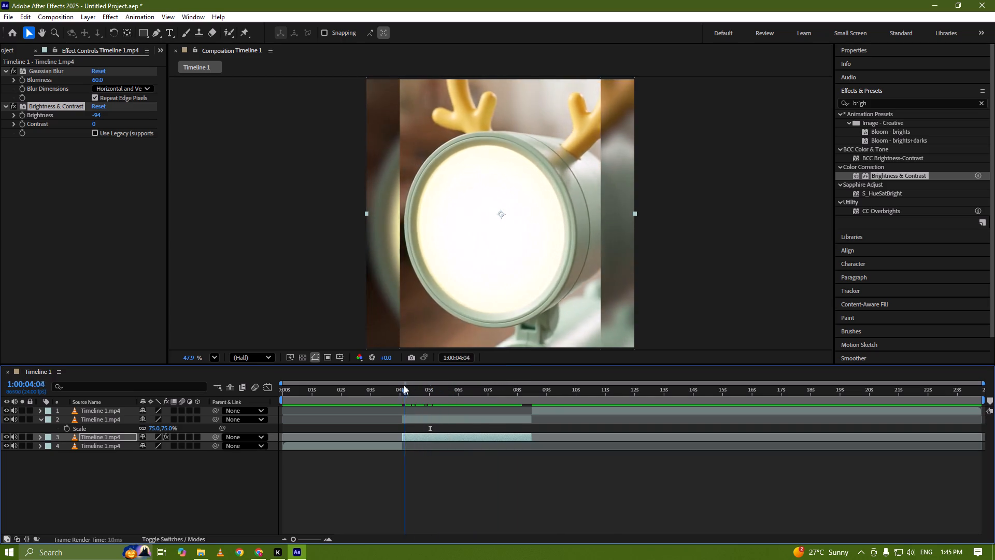
drag(404, 385, 411, 396)
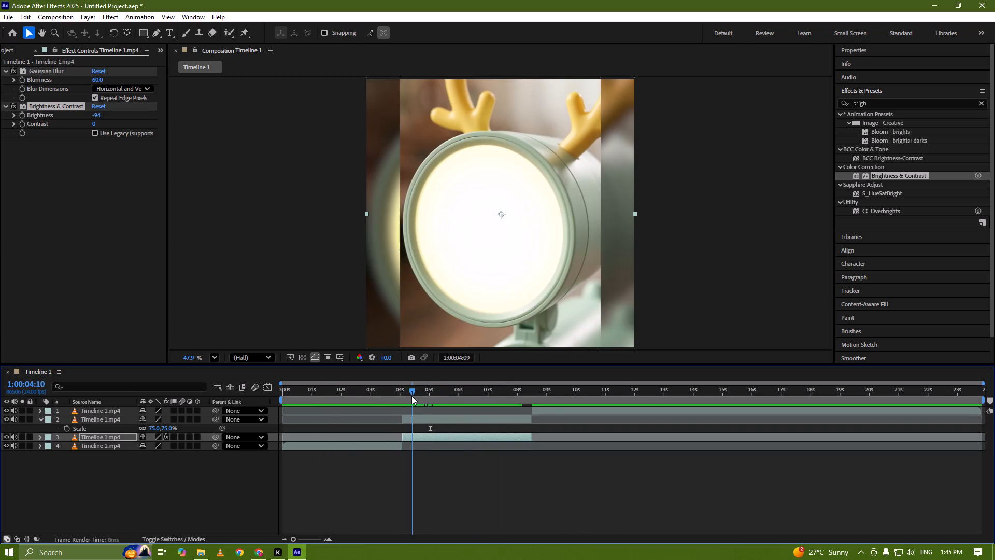
drag(411, 396, 406, 397)
Set the Scale of the upper close-up copy to 65%.
click(423, 418)
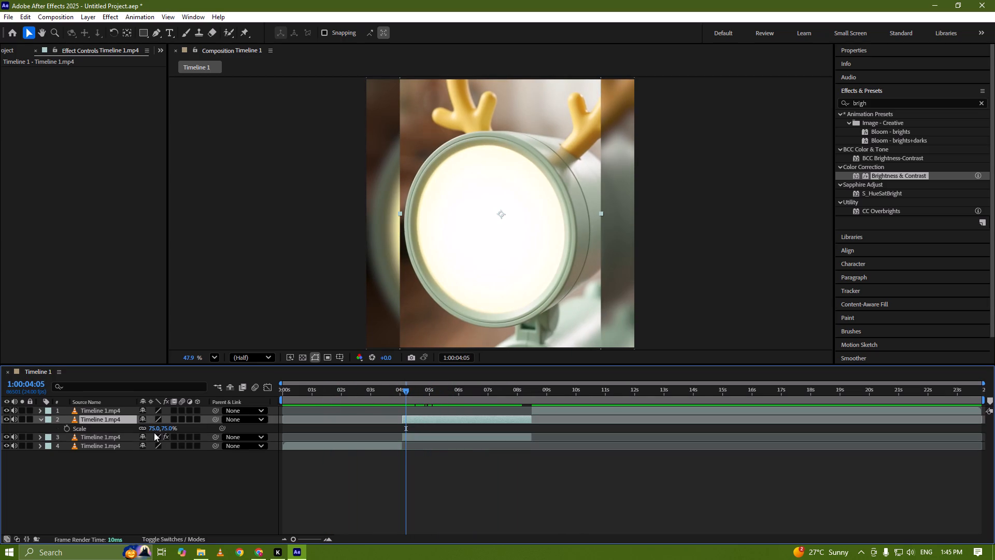
drag(151, 430, 146, 429)
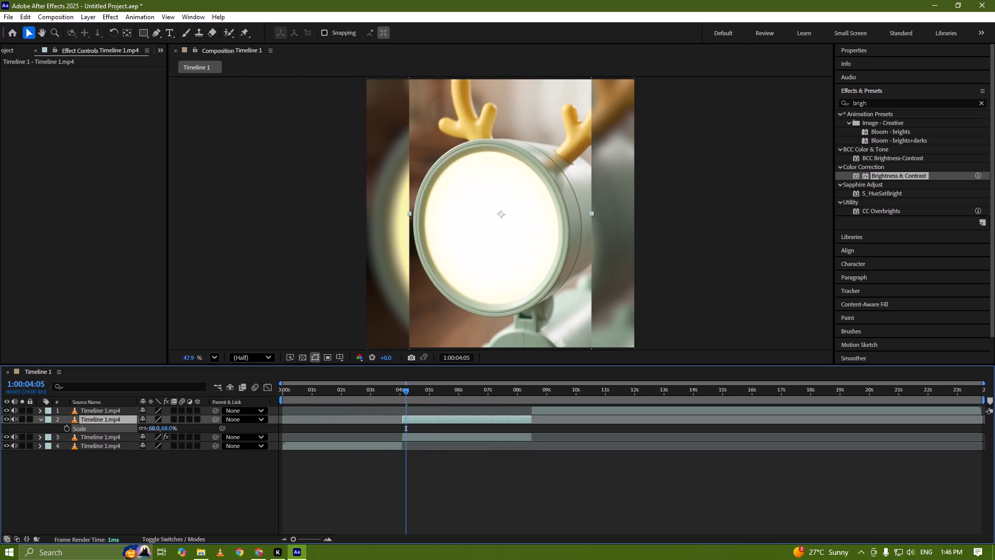
drag(146, 429, 144, 428)
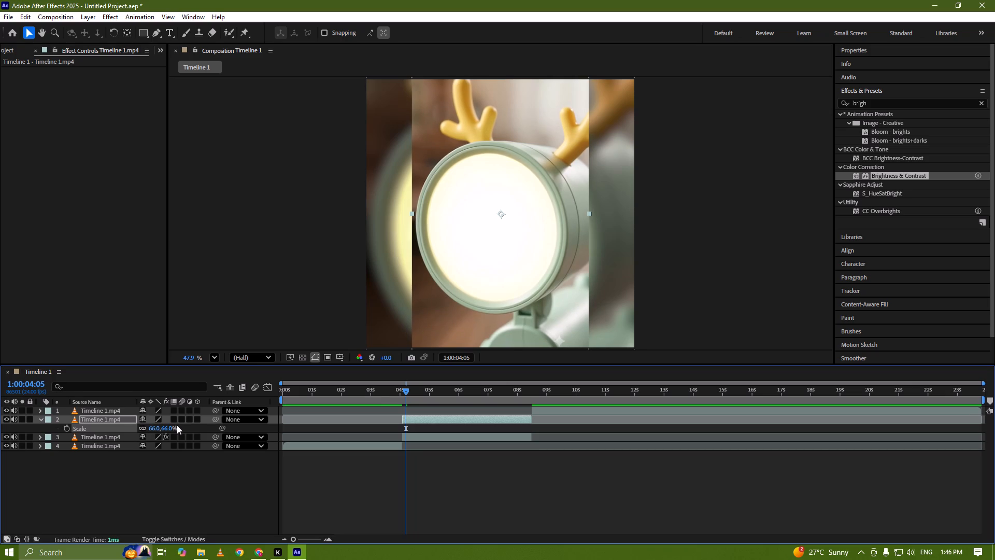
click(155, 430)
text(65)
key(Return)
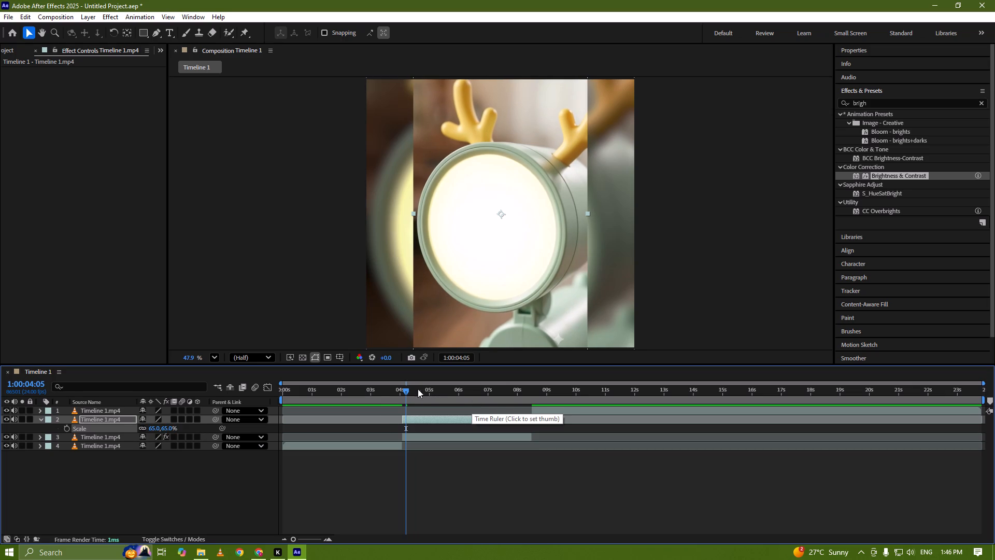
Review the reframed composition across the whole timeline, collapse the layer properties, and play it from the beginning.
drag(407, 395, 520, 401)
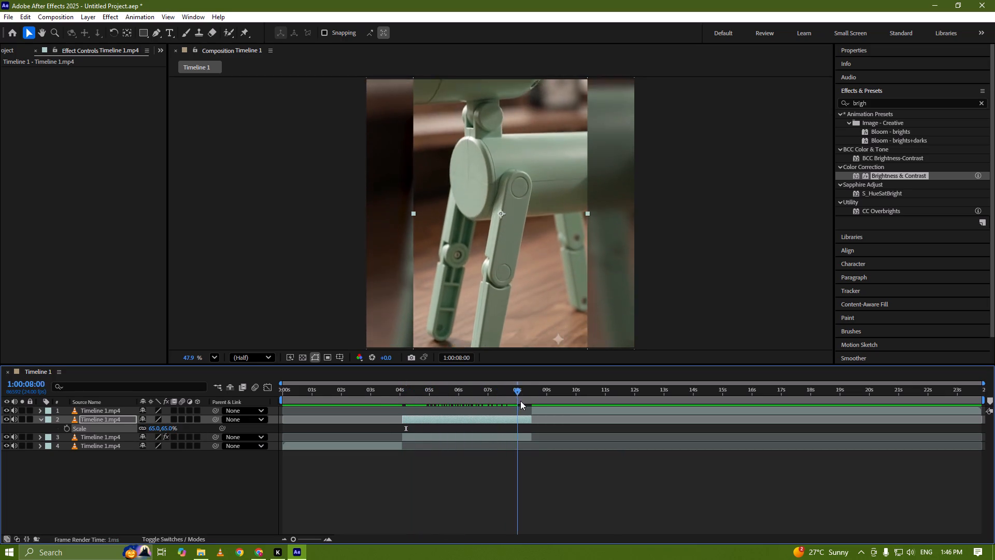
drag(520, 401, 456, 428)
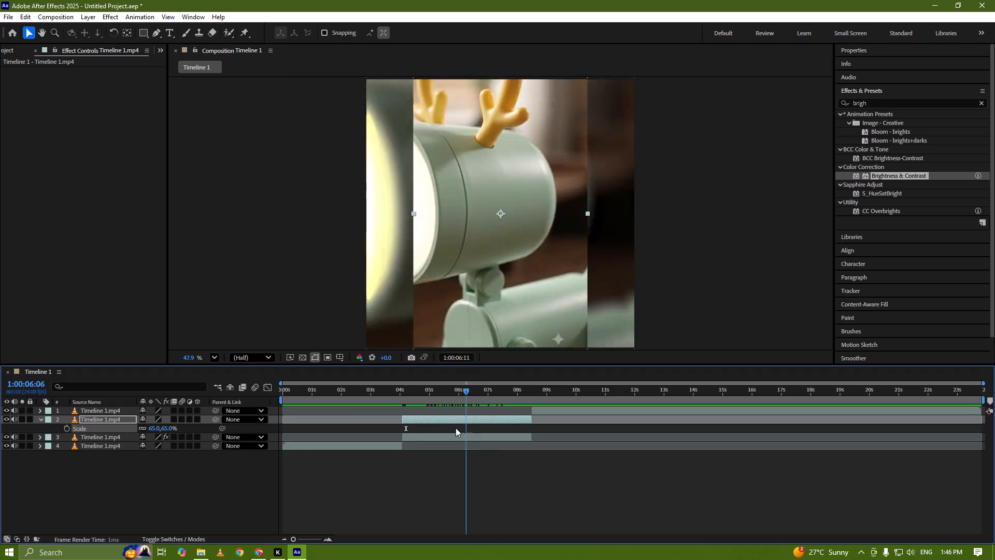
drag(456, 428, 376, 431)
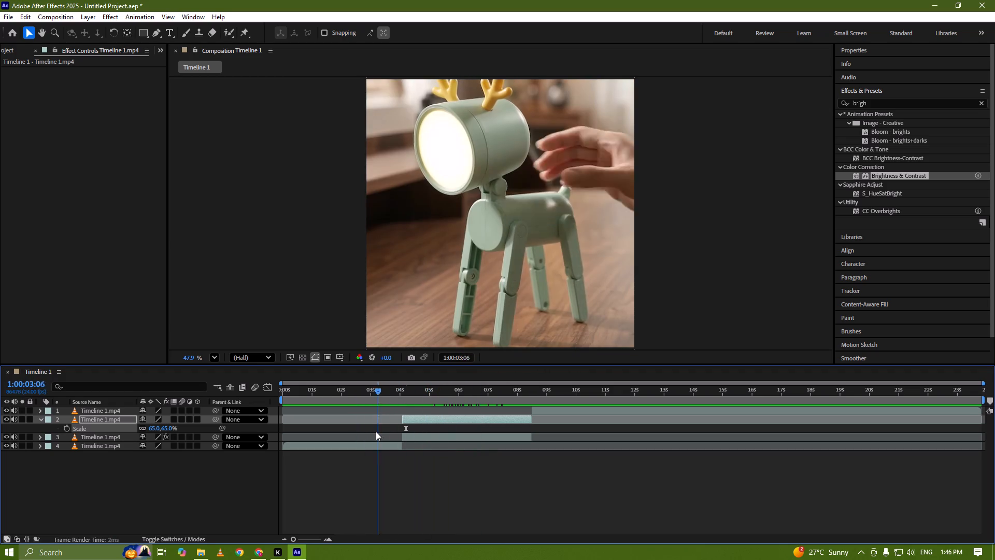
drag(376, 431, 750, 430)
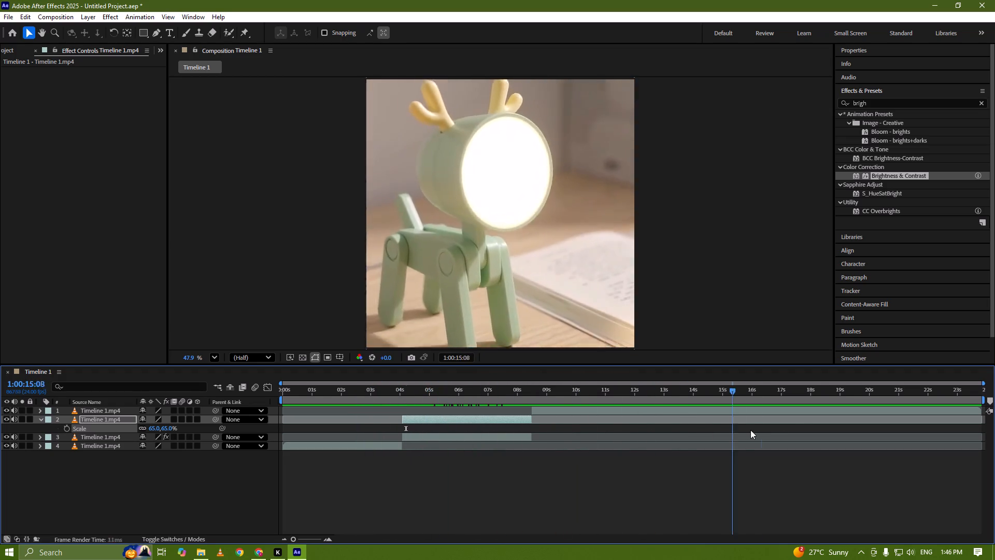
drag(750, 430, 988, 418)
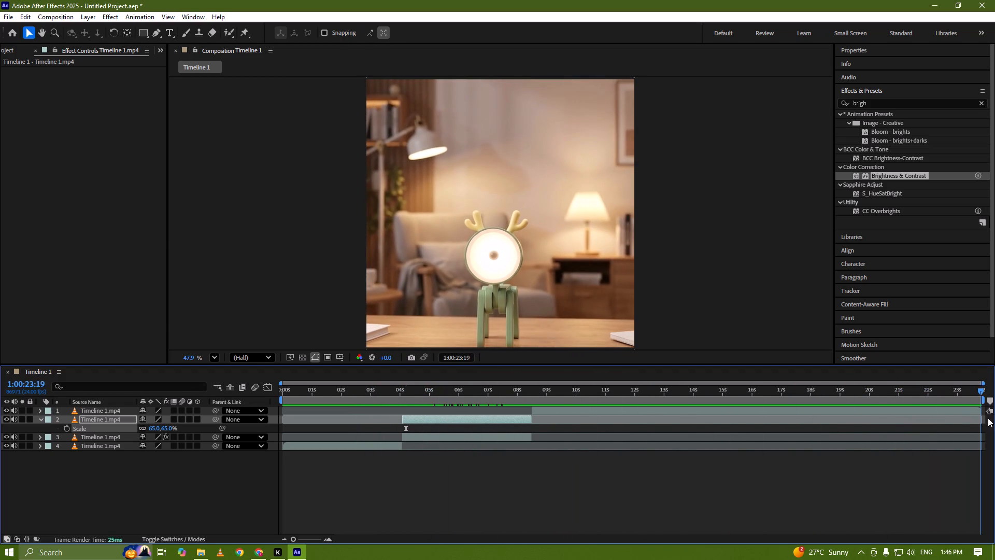
drag(988, 418, 238, 434)
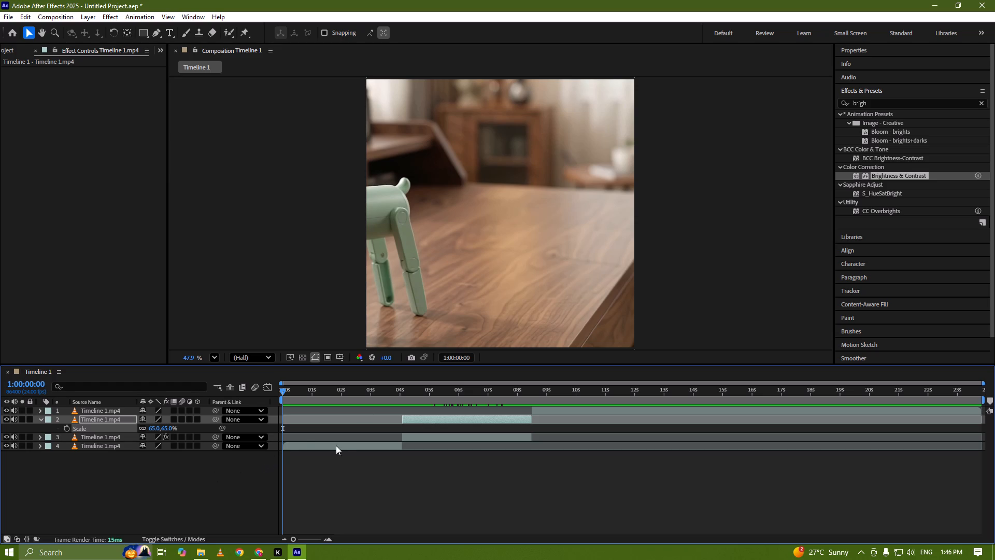
key(u)
click(380, 482)
key(space)
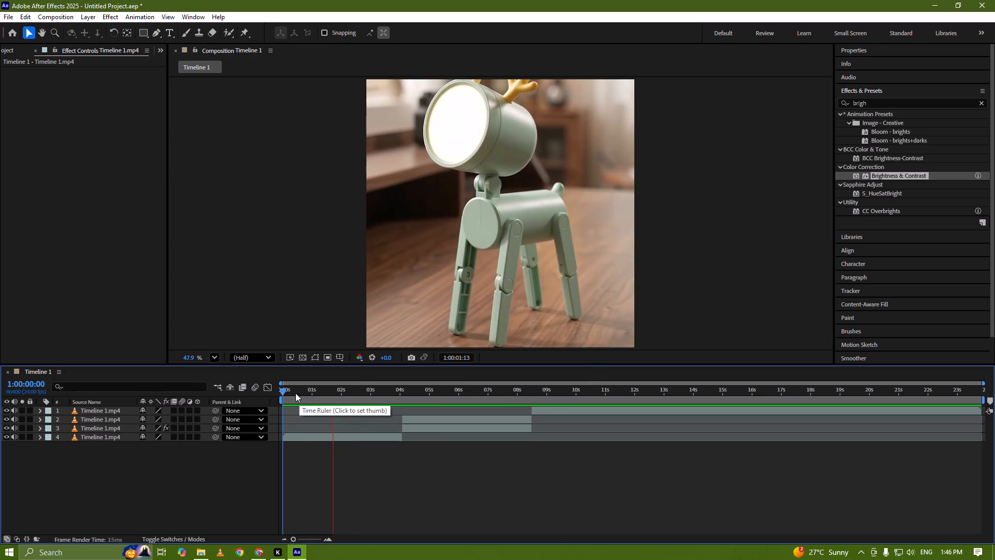
drag(295, 393, 241, 391)
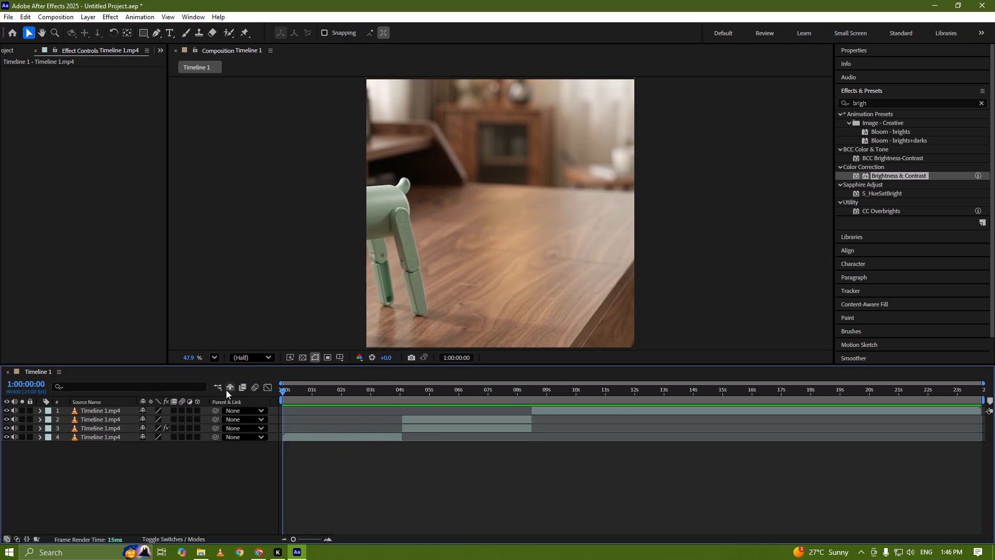
click(151, 479)
Switch to File Explorer and open the fonts folder inside the plugin folder on New Volume (D:).
click(201, 549)
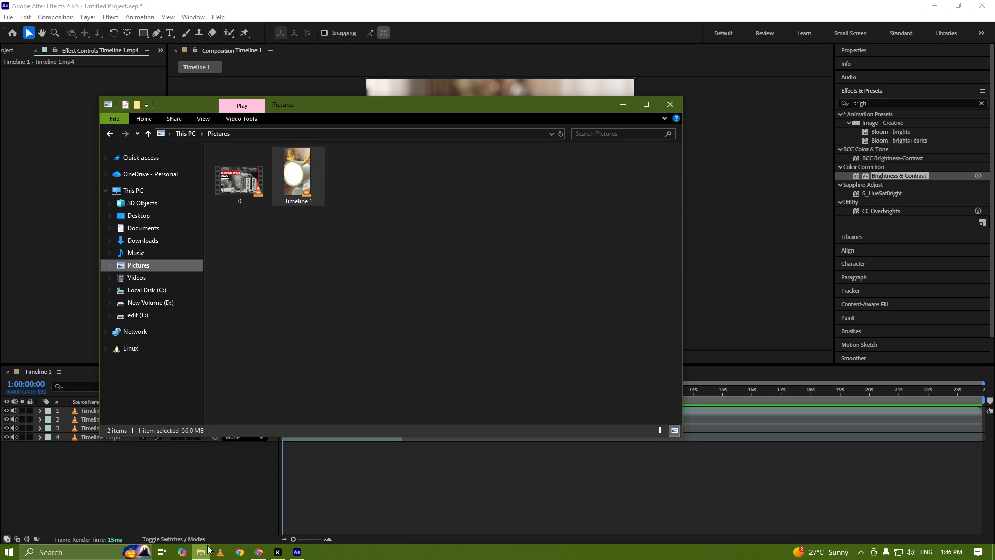
click(158, 301)
scroll(320, 305, up, 1)
scroll(321, 306, down, 2)
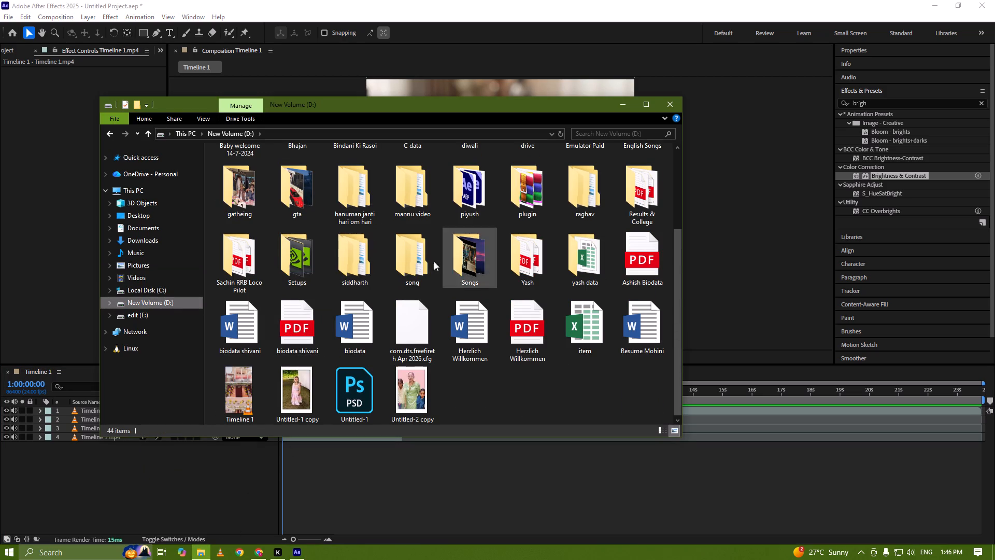
double_click(530, 202)
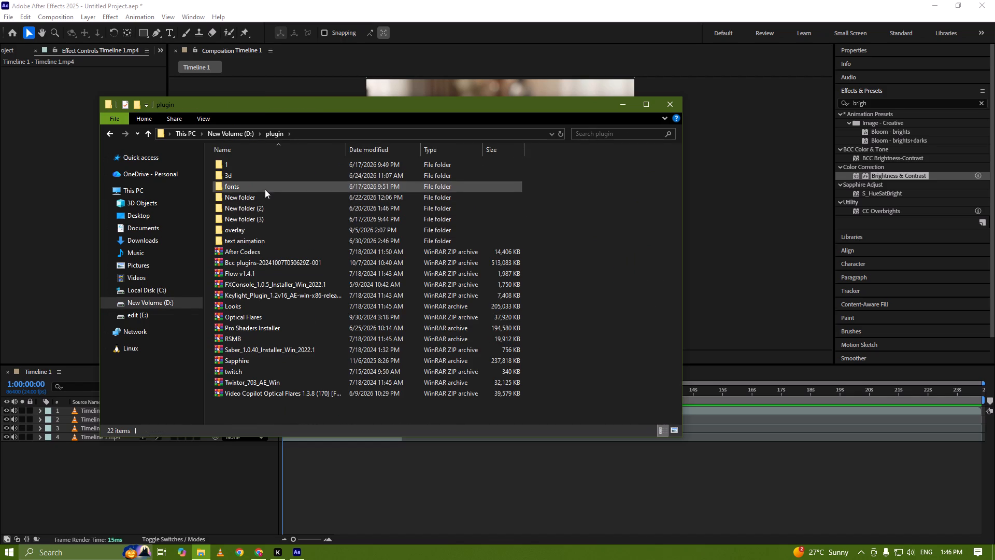
double_click(265, 189)
Extract all the font archives together into one lehmann-regular-cufonfonts folder, replacing every duplicate file.
scroll(559, 208, up, 2)
scroll(559, 208, down, 1)
scroll(559, 208, up, 1)
scroll(559, 208, down, 2)
scroll(559, 208, up, 1)
scroll(559, 208, down, 2)
scroll(554, 196, up, 5)
scroll(554, 196, down, 1)
scroll(554, 196, up, 2)
scroll(554, 196, down, 1)
scroll(554, 196, up, 1)
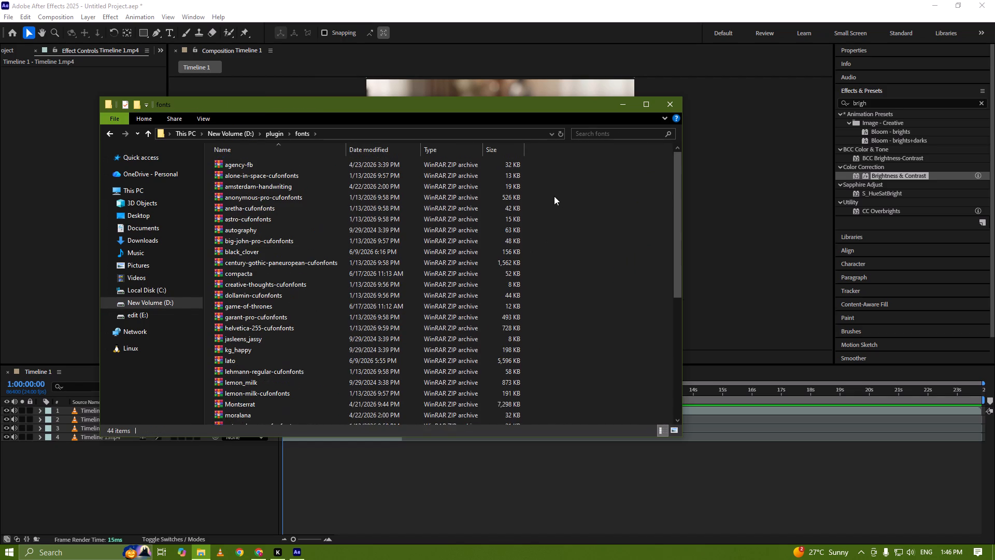
scroll(547, 195, down, 1)
scroll(547, 195, up, 4)
scroll(546, 195, down, 2)
scroll(543, 201, up, 2)
scroll(543, 201, down, 2)
scroll(540, 203, up, 2)
scroll(538, 204, down, 1)
scroll(538, 204, up, 1)
scroll(538, 205, down, 1)
scroll(537, 207, up, 1)
scroll(537, 207, down, 4)
scroll(536, 209, up, 1)
key(ctrl+a)
right_click(287, 268)
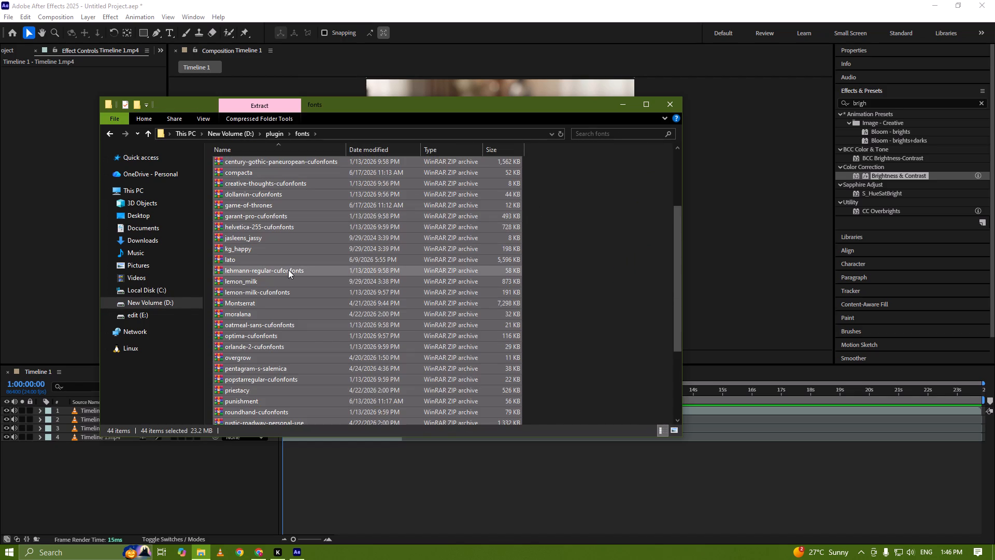
click(334, 357)
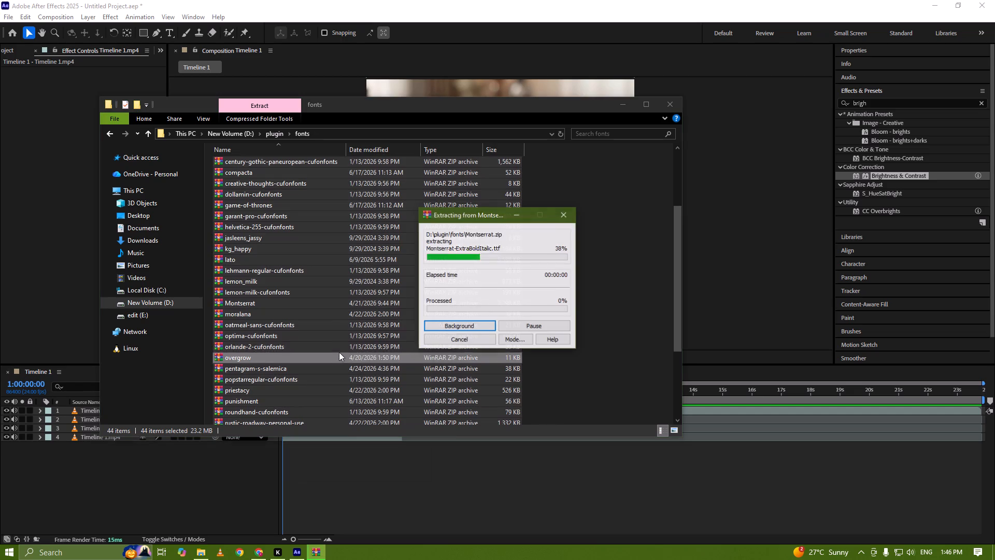
click(476, 339)
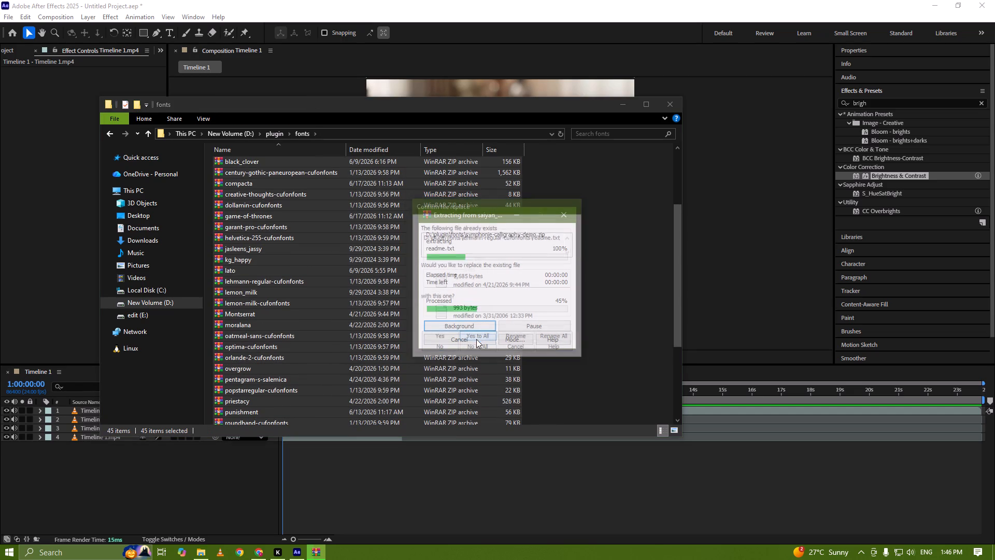
Open the extracted lehmann-regular-cufonfonts folder and look through its font files.
scroll(313, 348, up, 4)
scroll(310, 358, down, 3)
scroll(309, 359, up, 1)
scroll(308, 363, down, 1)
scroll(308, 363, up, 13)
scroll(308, 363, down, 1)
scroll(318, 351, up, 4)
scroll(318, 351, down, 1)
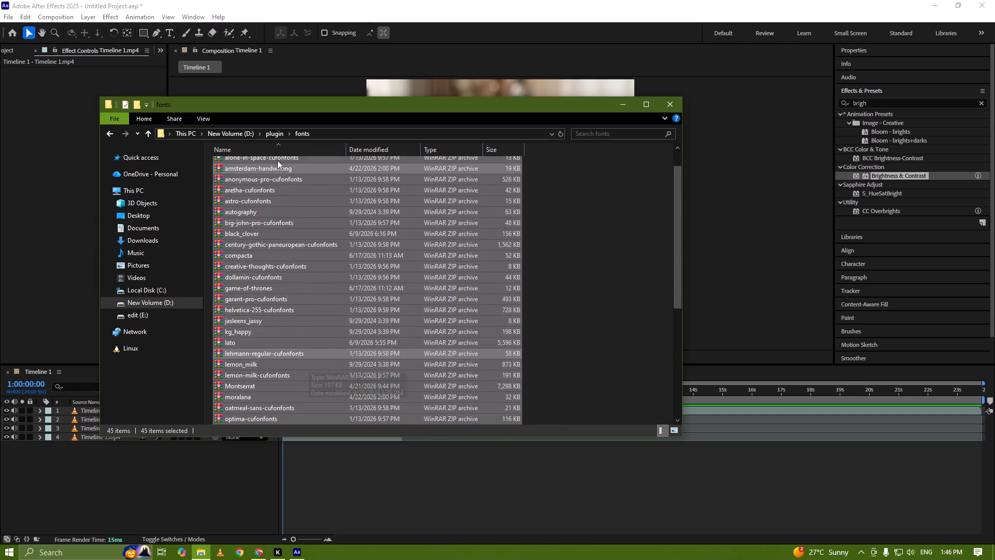
scroll(253, 138, up, 3)
double_click(257, 167)
scroll(267, 248, up, 1)
scroll(267, 249, down, 1)
scroll(268, 255, up, 1)
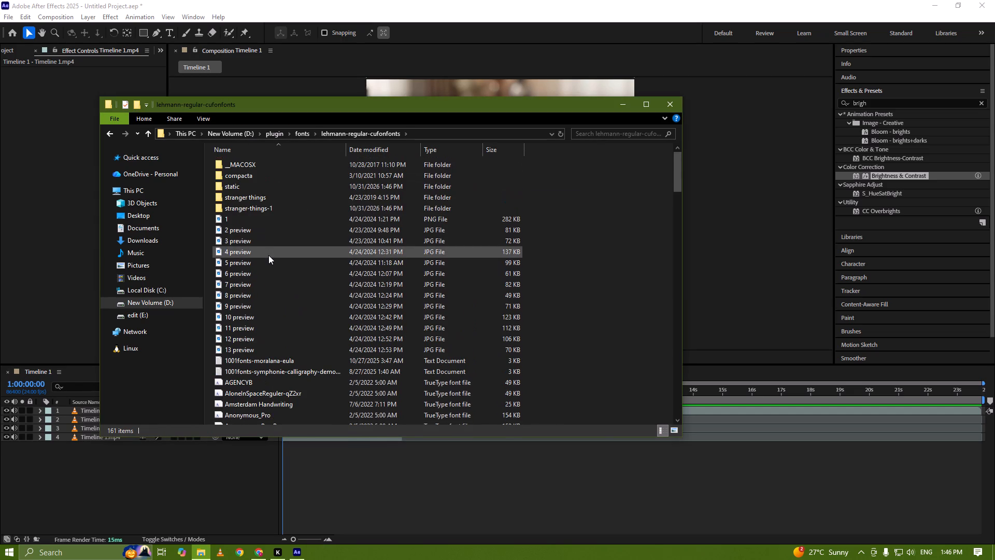
scroll(271, 240, down, 1)
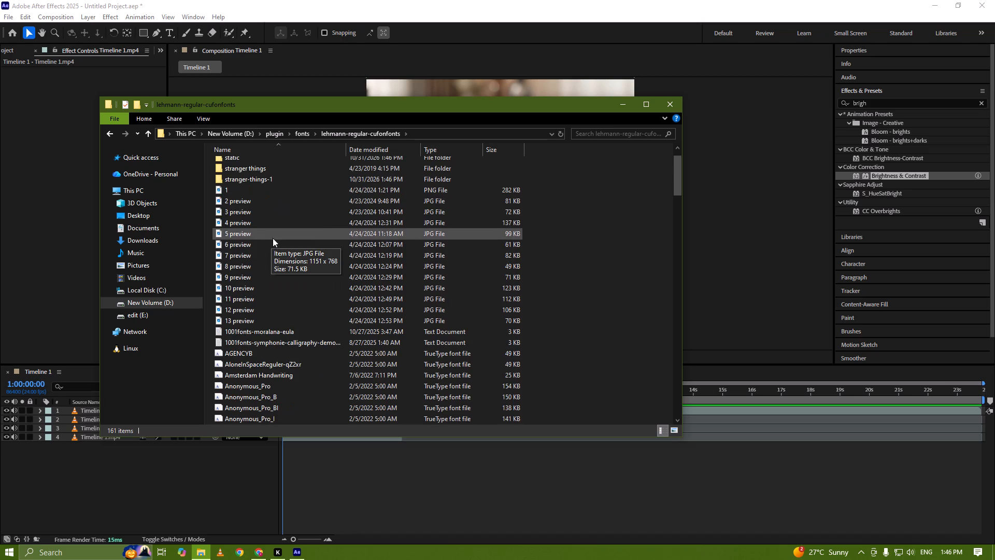
scroll(462, 226, down, 1)
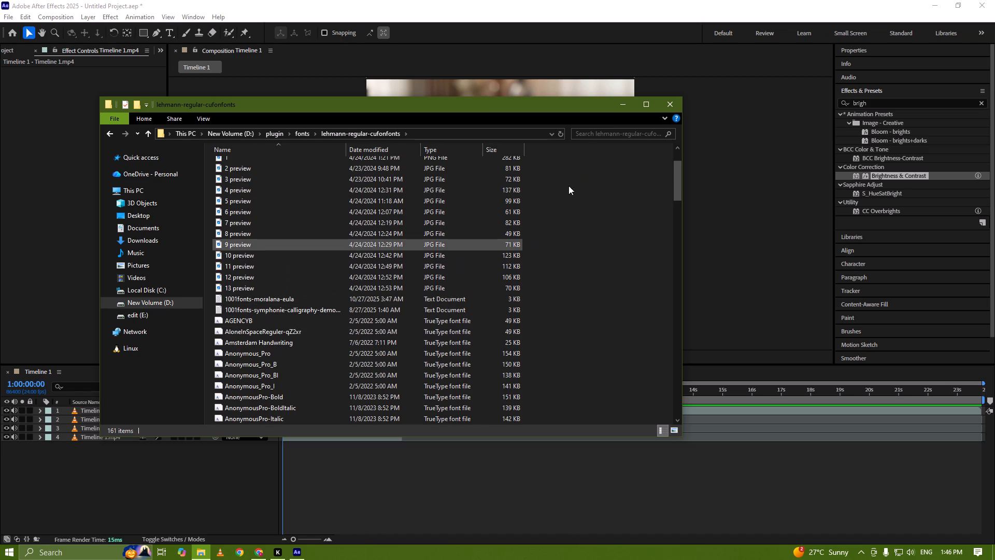
Search the extracted fonts folder for "tex", clear the search, and close the folder window.
click(595, 134)
text(tex)
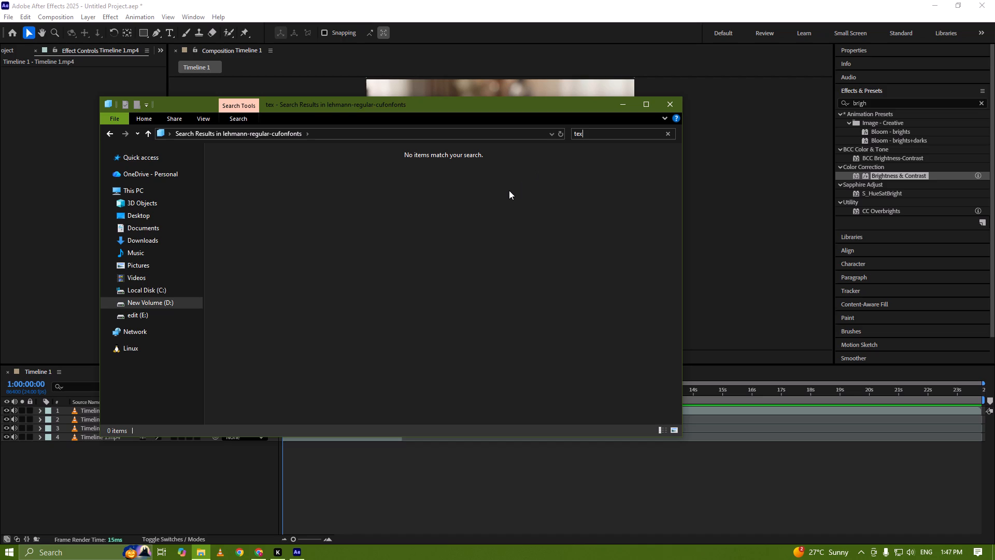
key(BackSpace)
key(BackSpace)
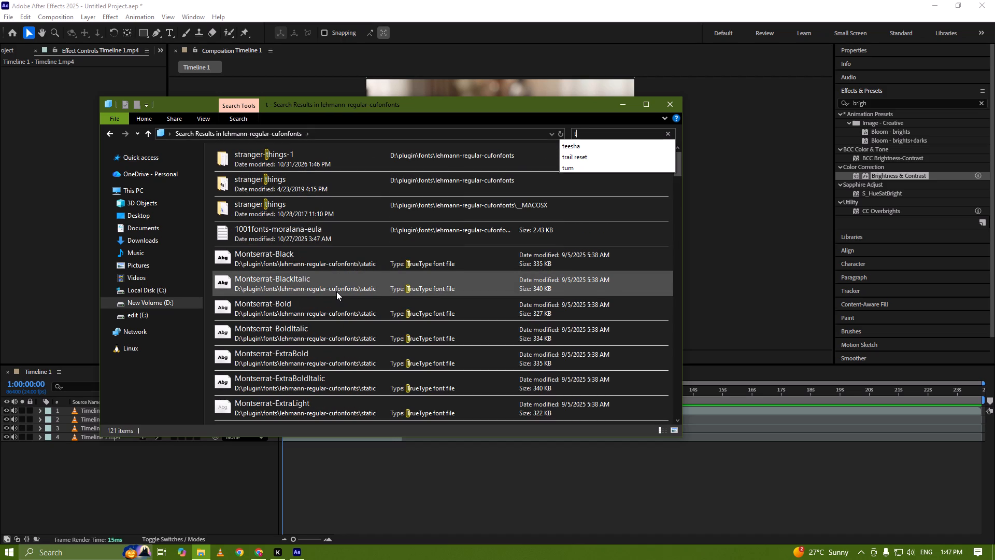
key(BackSpace)
scroll(323, 296, down, 6)
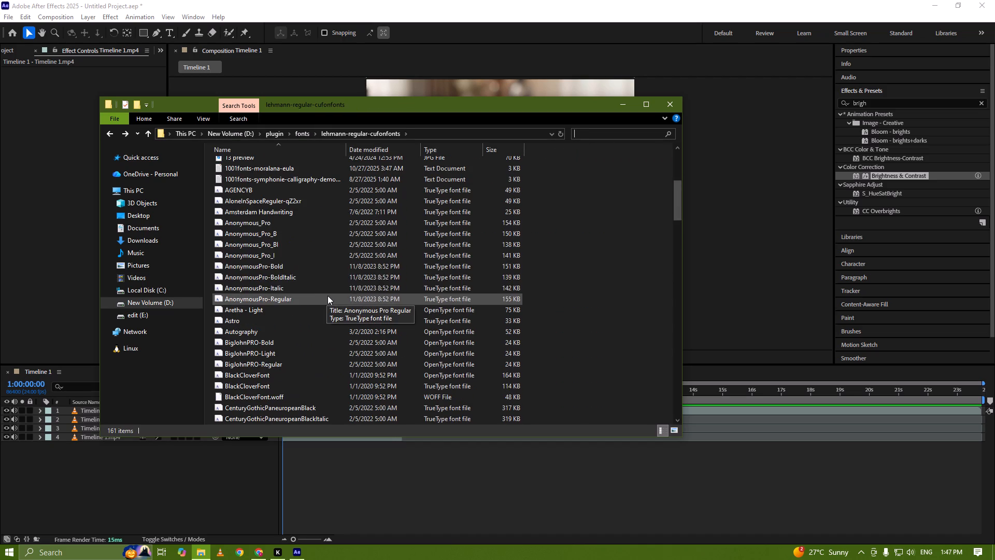
click(667, 104)
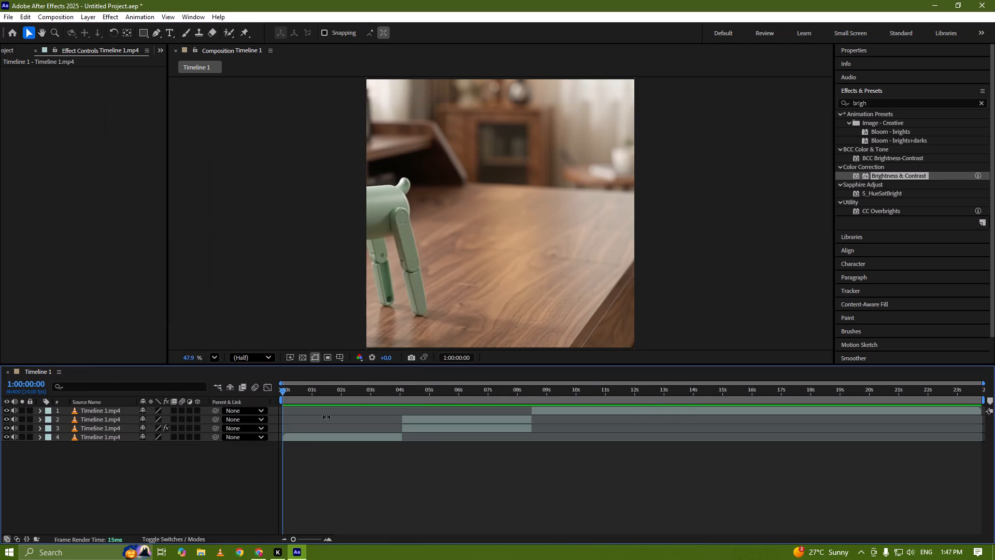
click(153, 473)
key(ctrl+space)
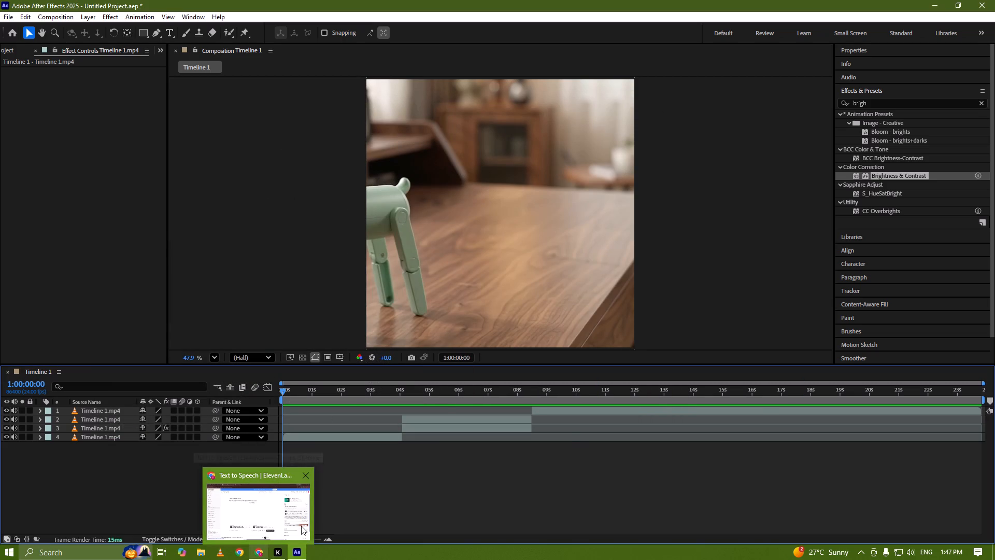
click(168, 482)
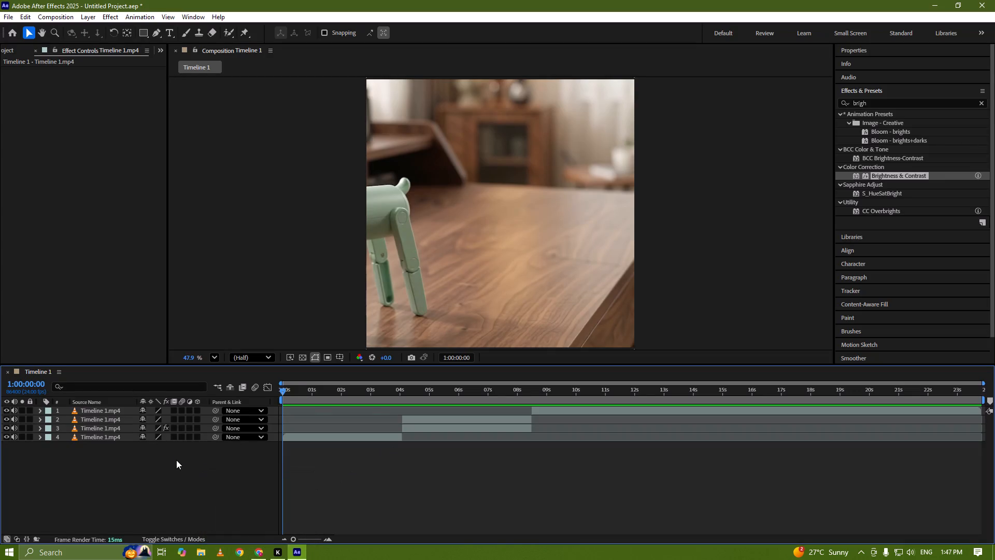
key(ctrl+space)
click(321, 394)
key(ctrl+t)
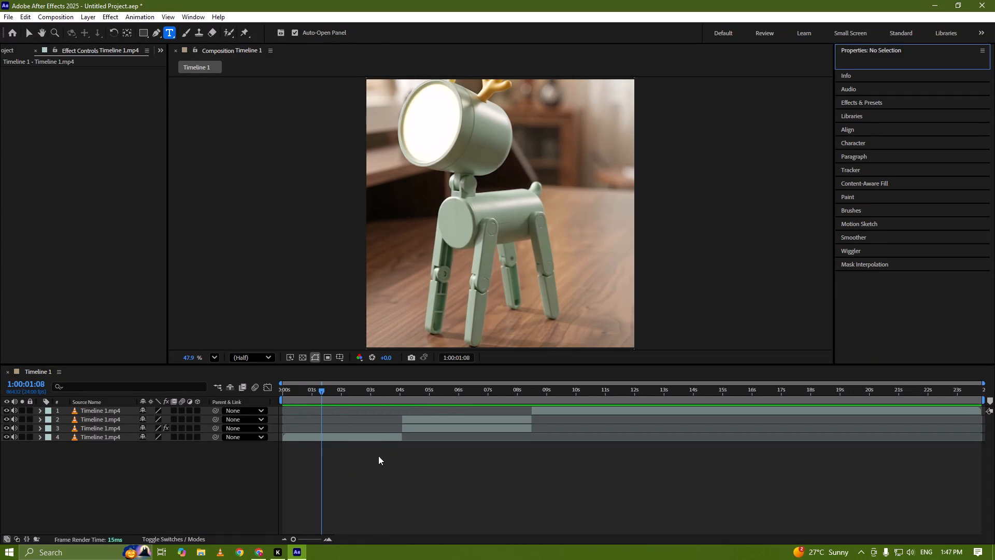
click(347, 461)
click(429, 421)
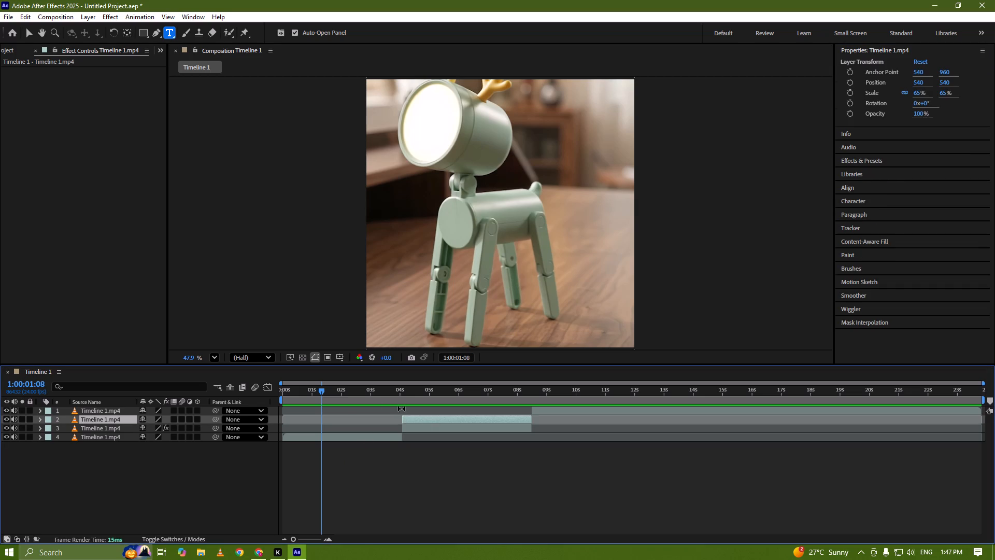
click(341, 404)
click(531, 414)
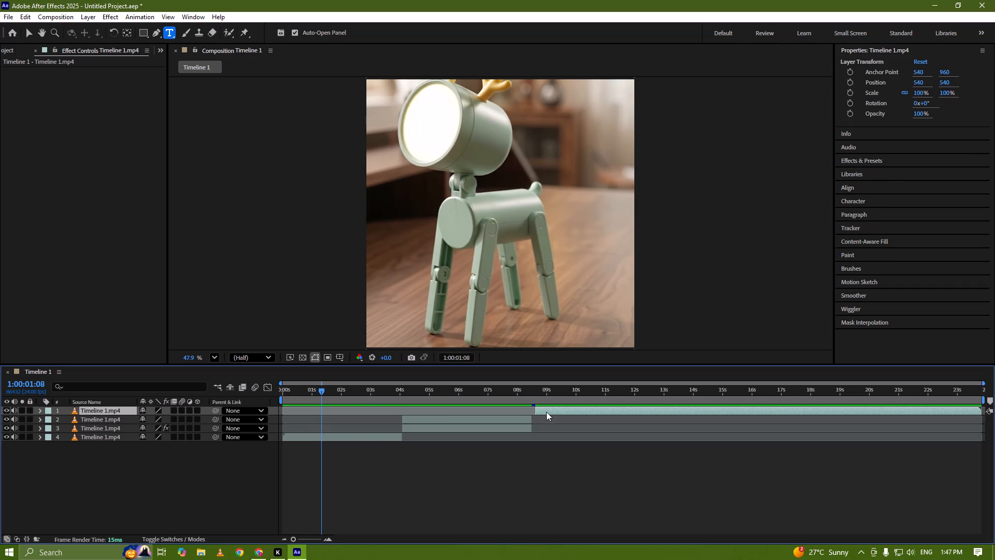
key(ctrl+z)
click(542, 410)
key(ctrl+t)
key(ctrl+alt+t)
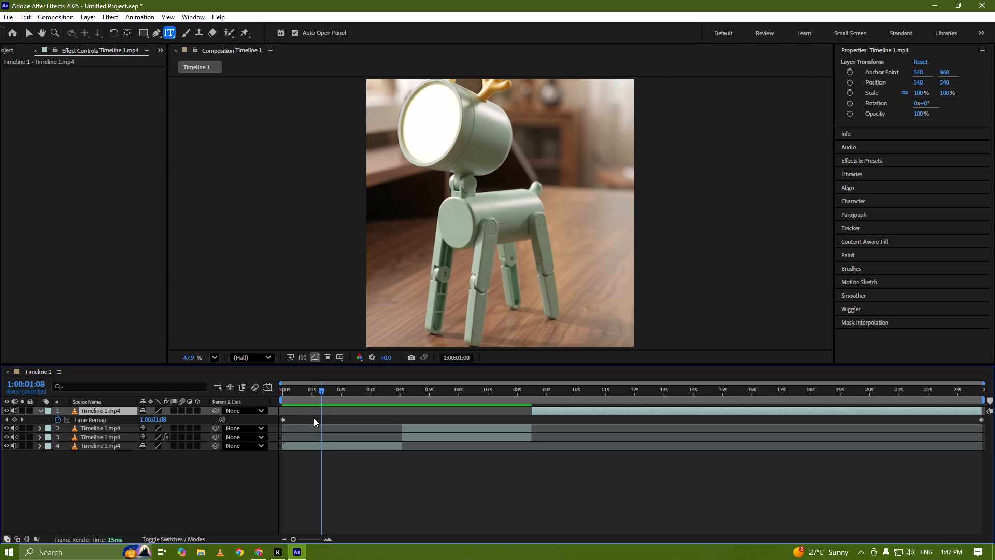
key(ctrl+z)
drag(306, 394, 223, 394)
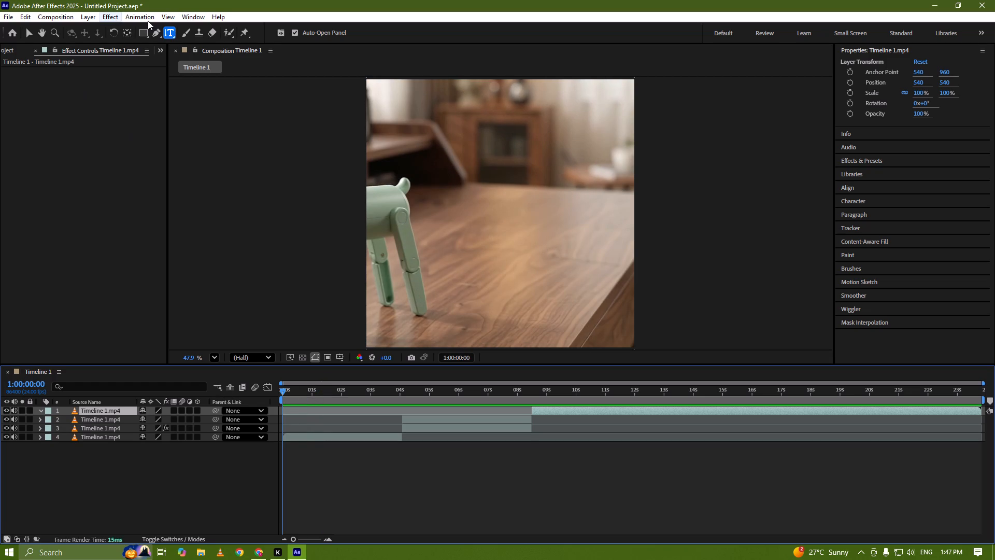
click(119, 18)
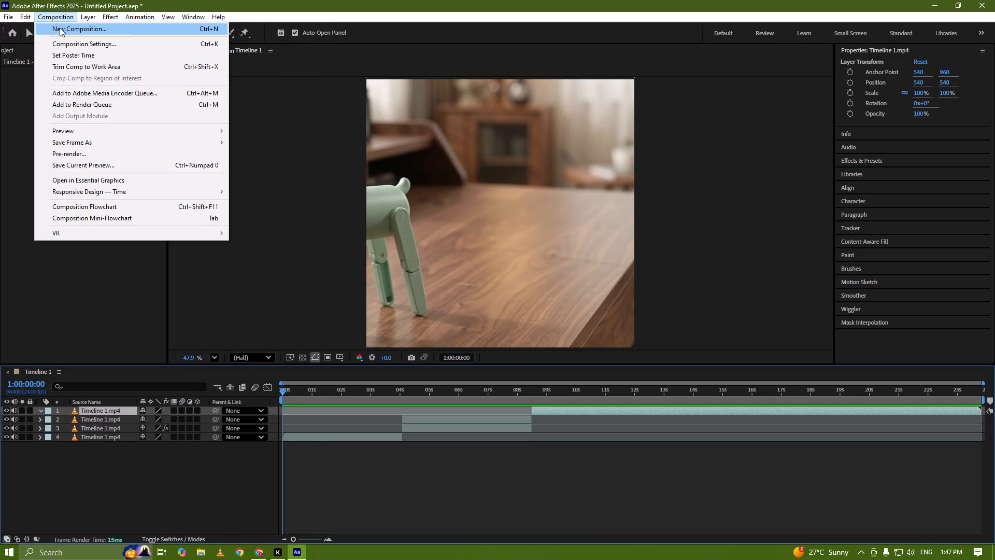
click(252, 551)
click(303, 0)
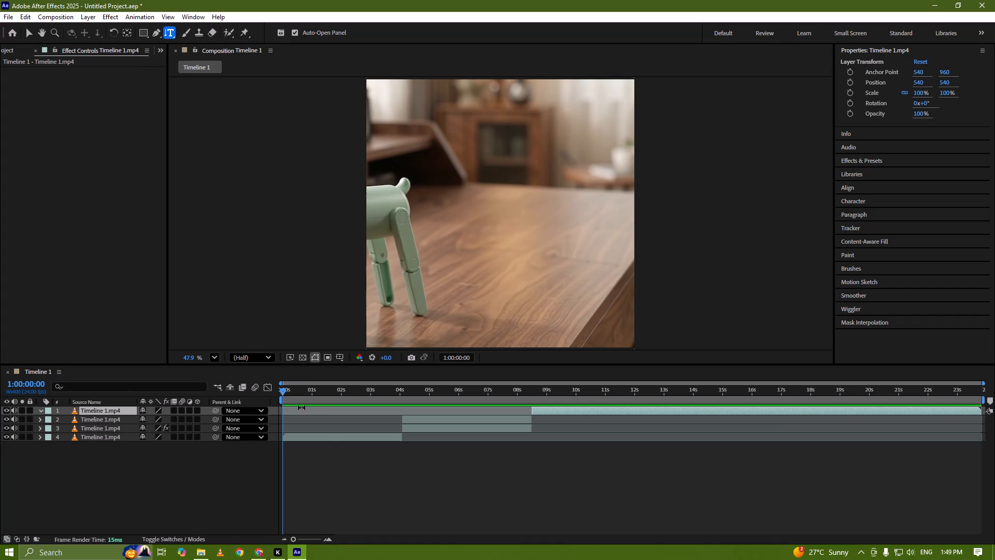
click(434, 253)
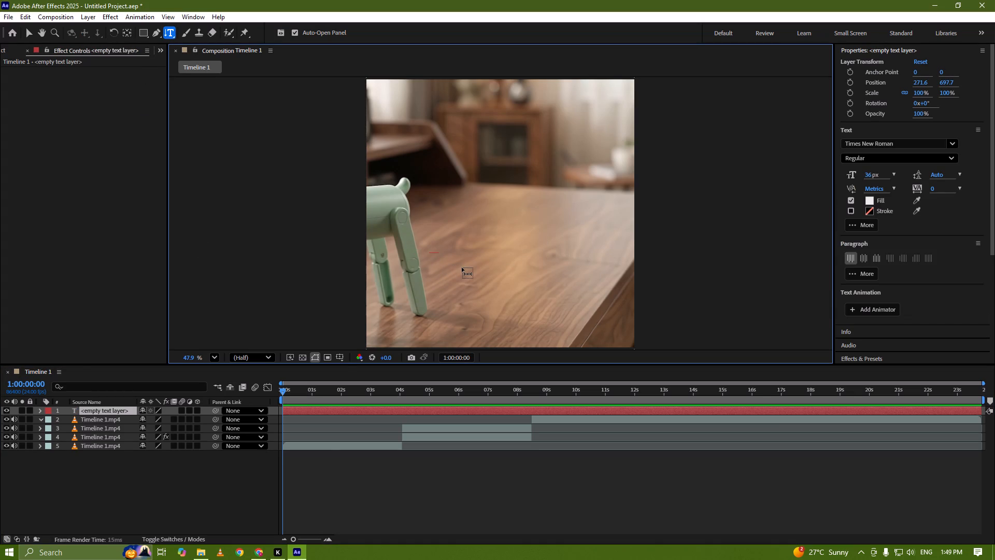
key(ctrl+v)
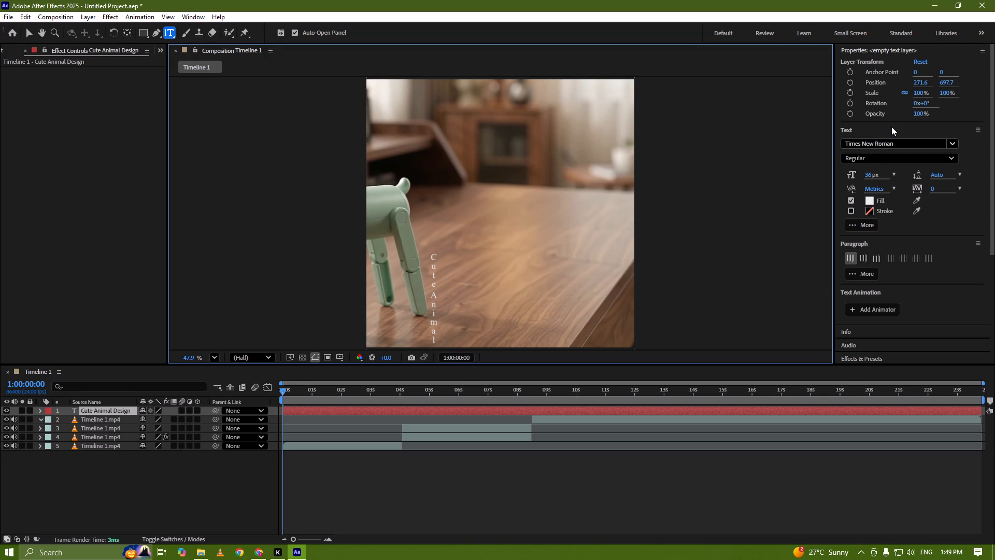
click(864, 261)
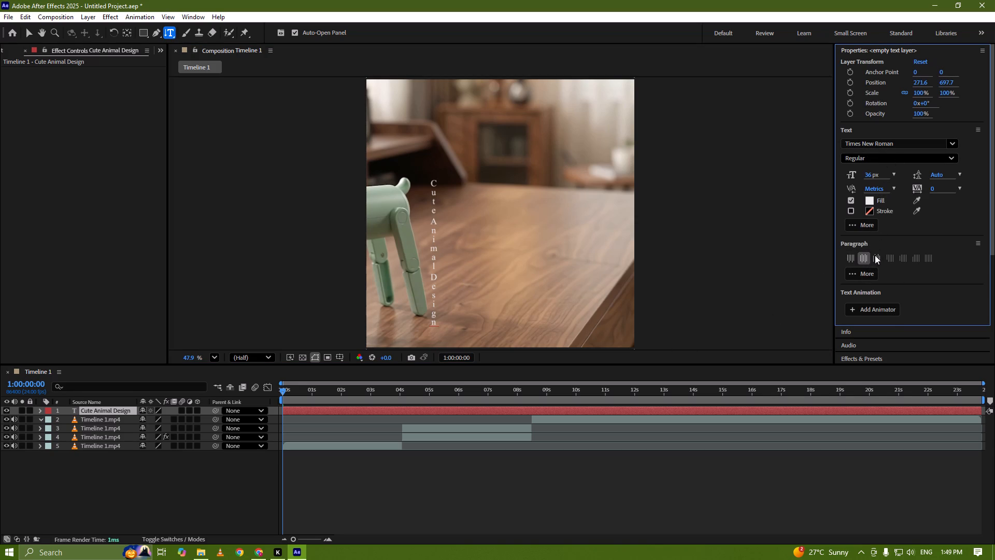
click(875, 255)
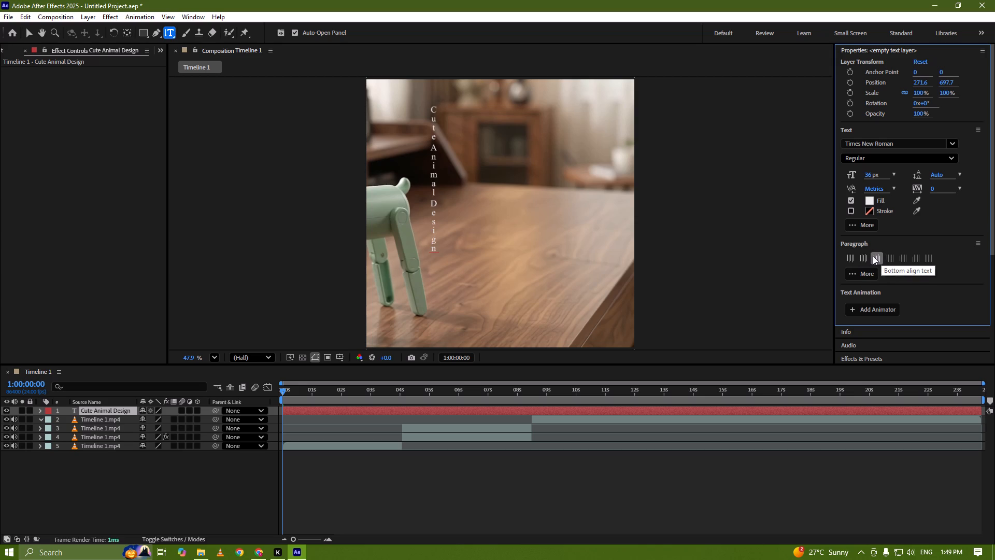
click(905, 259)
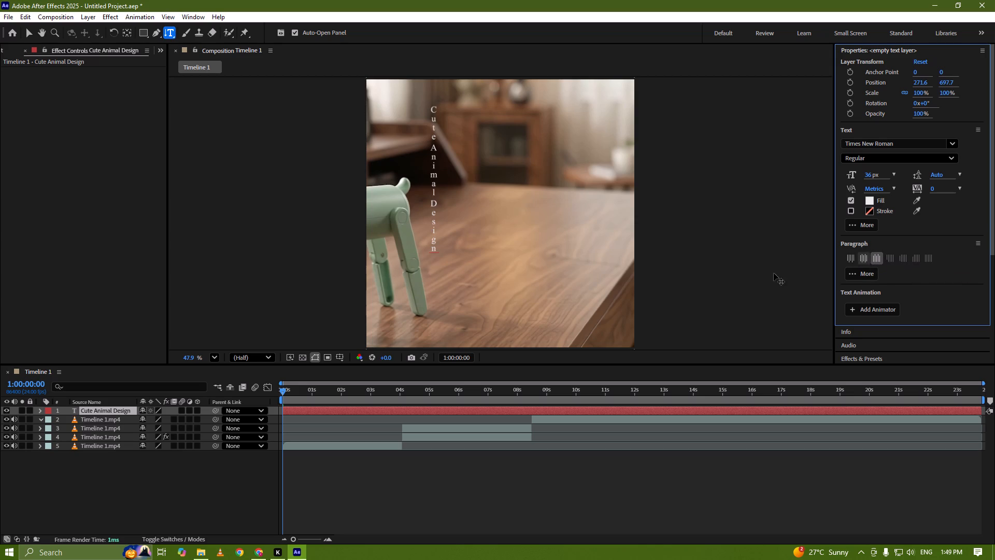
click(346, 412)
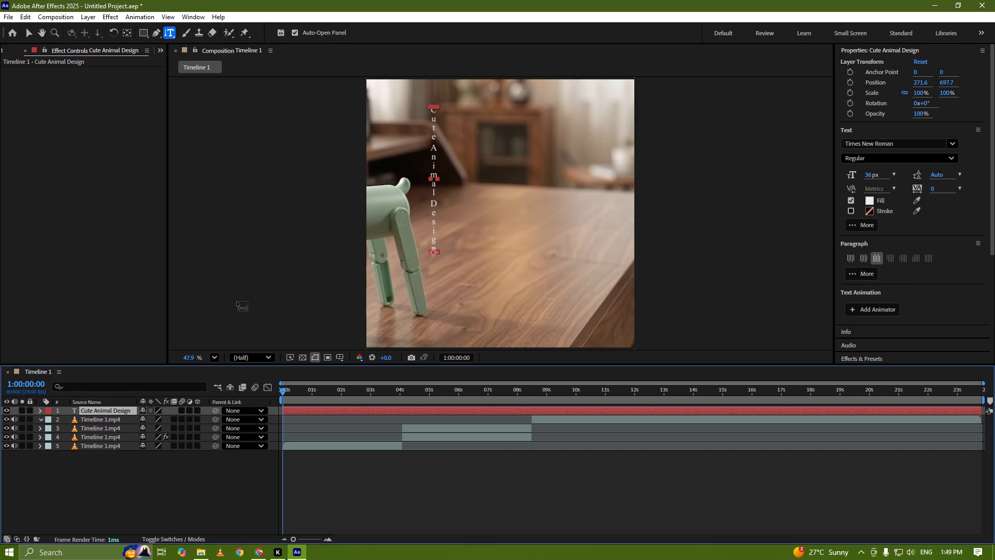
Replace the vertical text layer with a horizontal one reading "Cute Animal Design" near the middle of the frame.
click(172, 35)
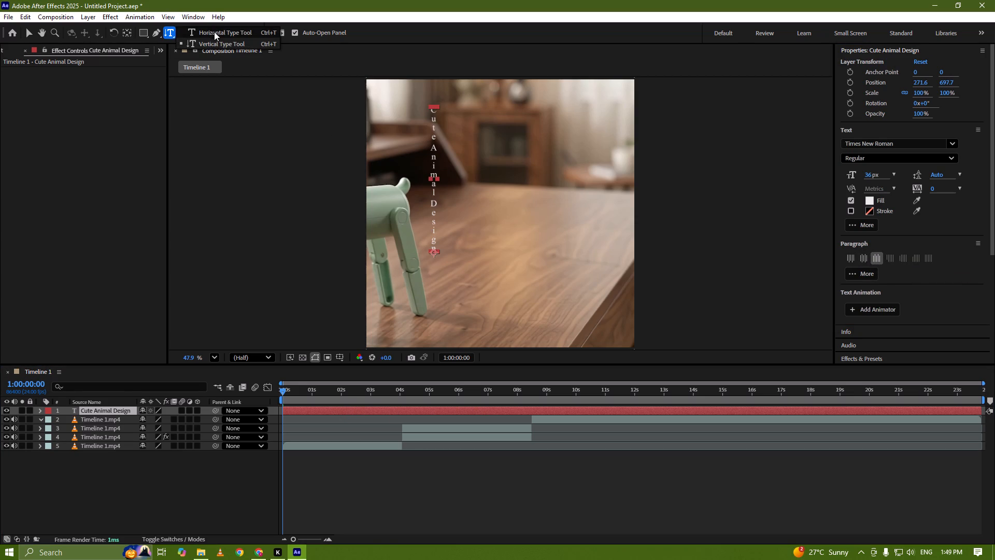
click(214, 31)
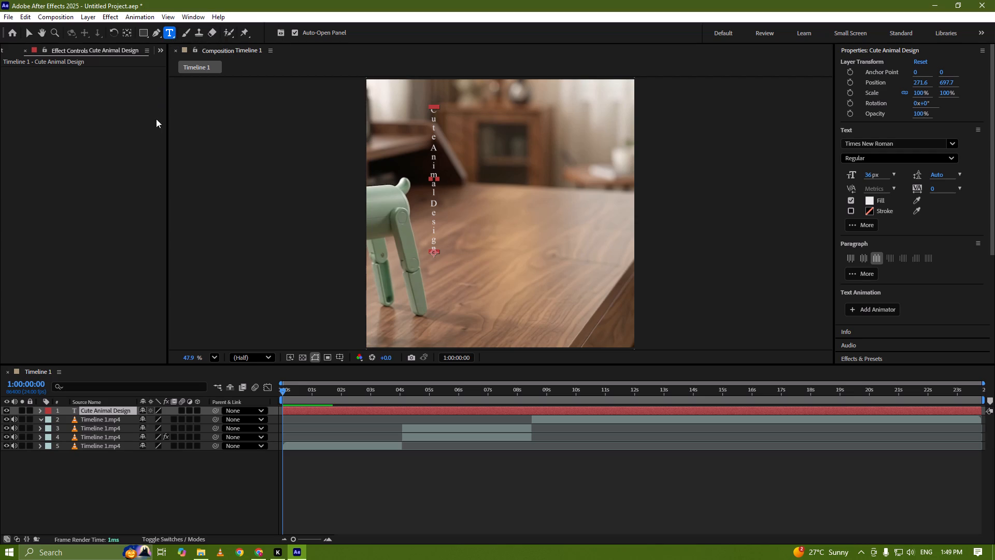
click(330, 413)
key(BackSpace)
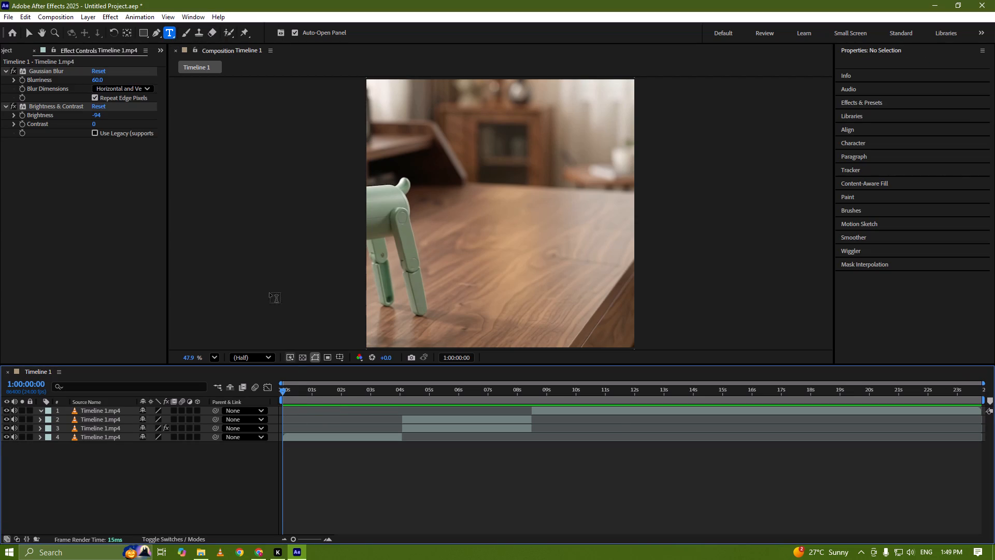
click(169, 34)
click(468, 216)
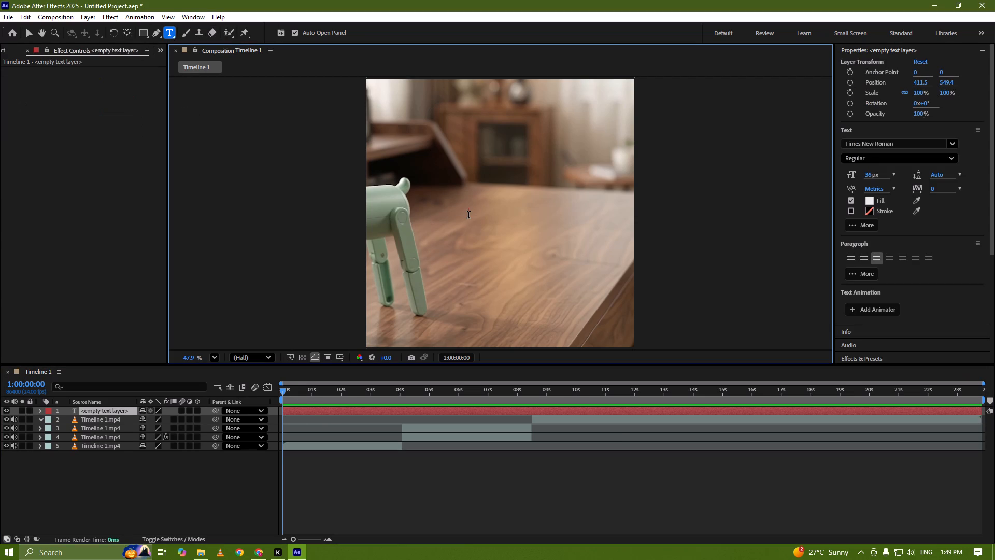
key(ctrl+v)
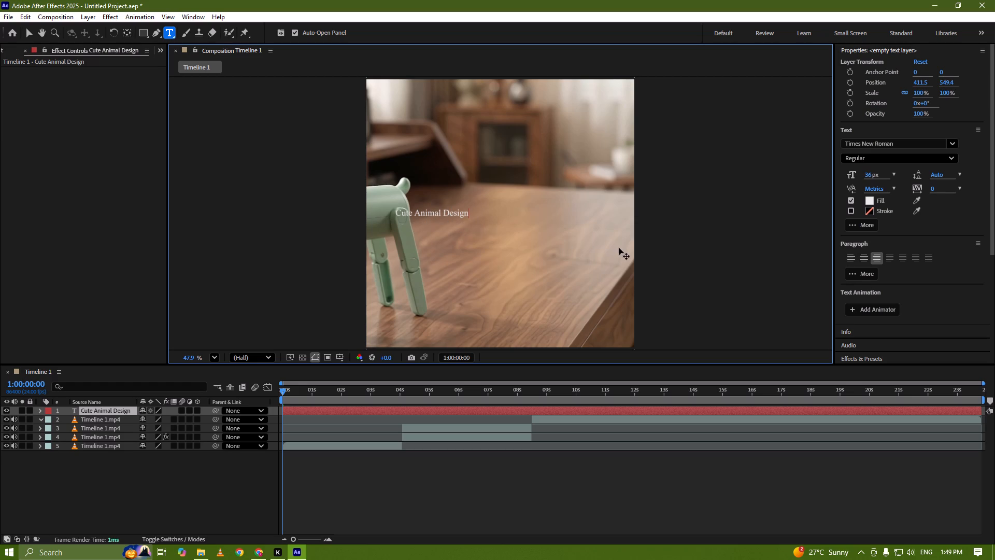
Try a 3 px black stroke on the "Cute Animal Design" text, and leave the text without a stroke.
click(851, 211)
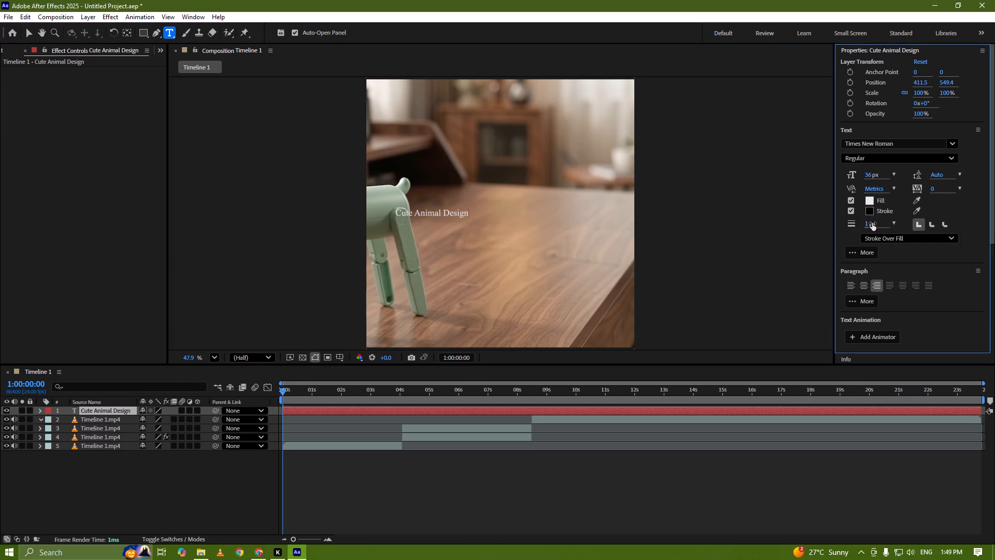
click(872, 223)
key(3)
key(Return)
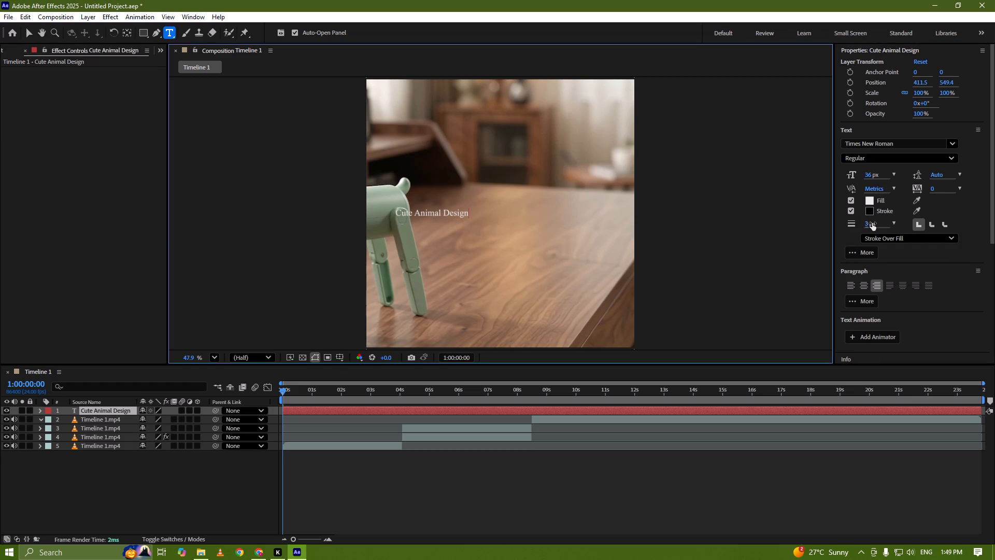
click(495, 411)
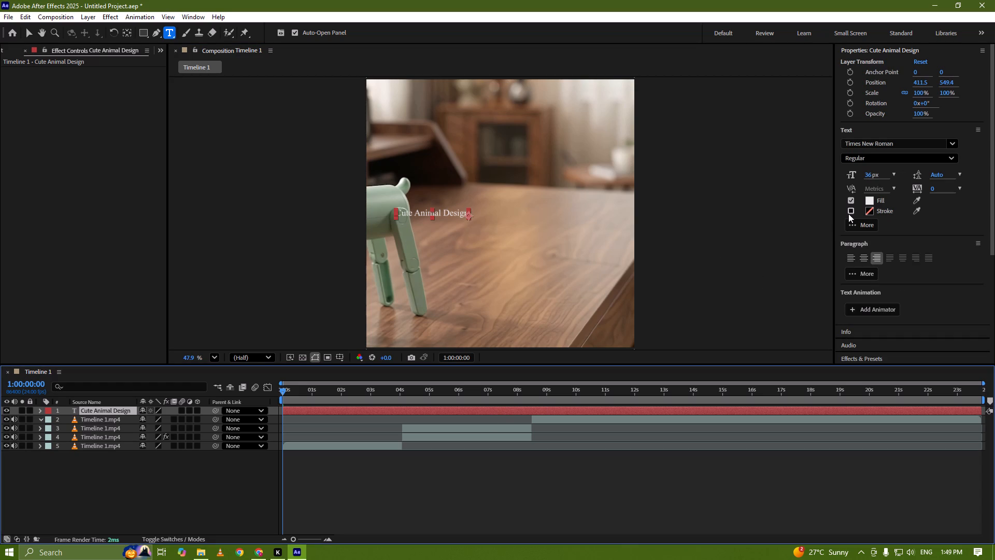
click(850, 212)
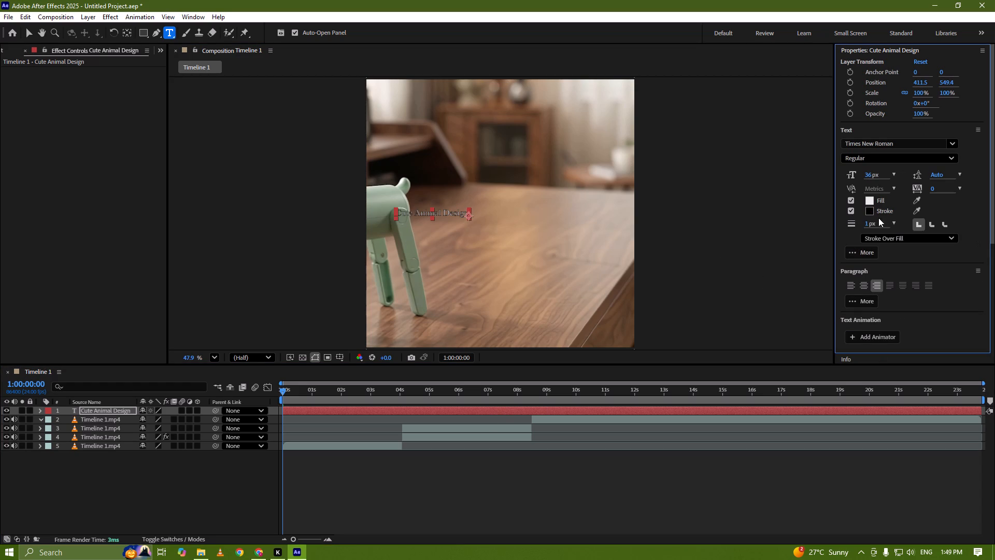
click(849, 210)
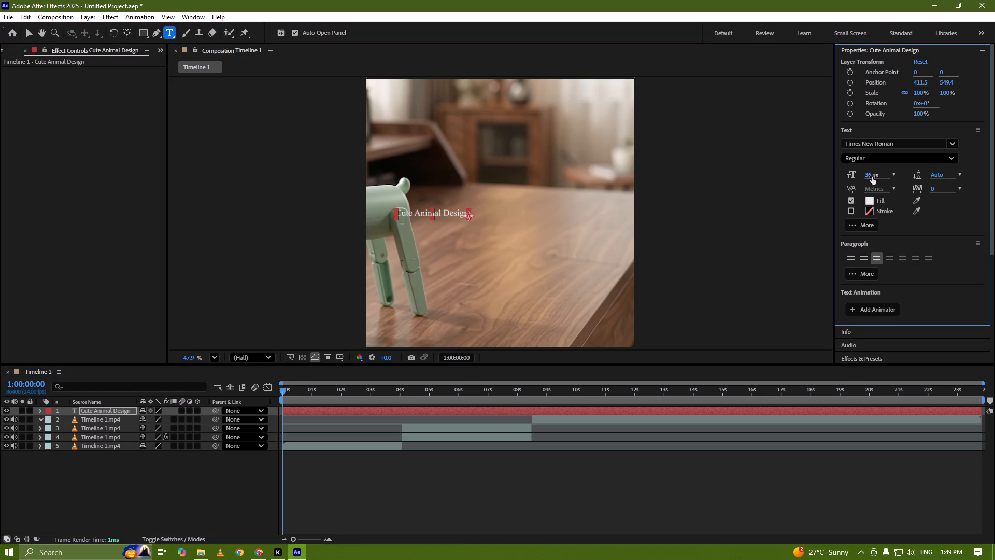
Set the "Cute Animal Design" text to 60 px and centre-align its paragraph.
drag(871, 175, 889, 183)
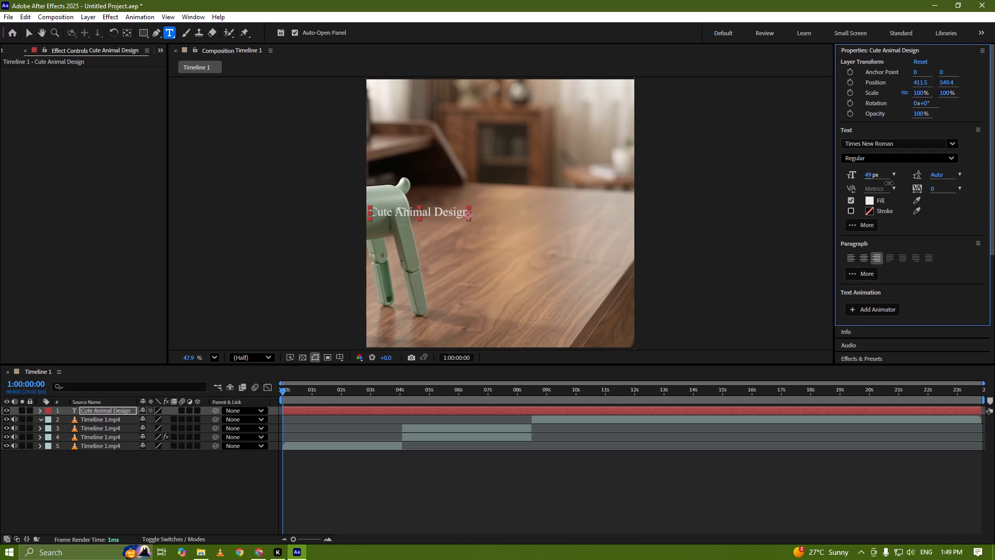
drag(889, 183, 903, 189)
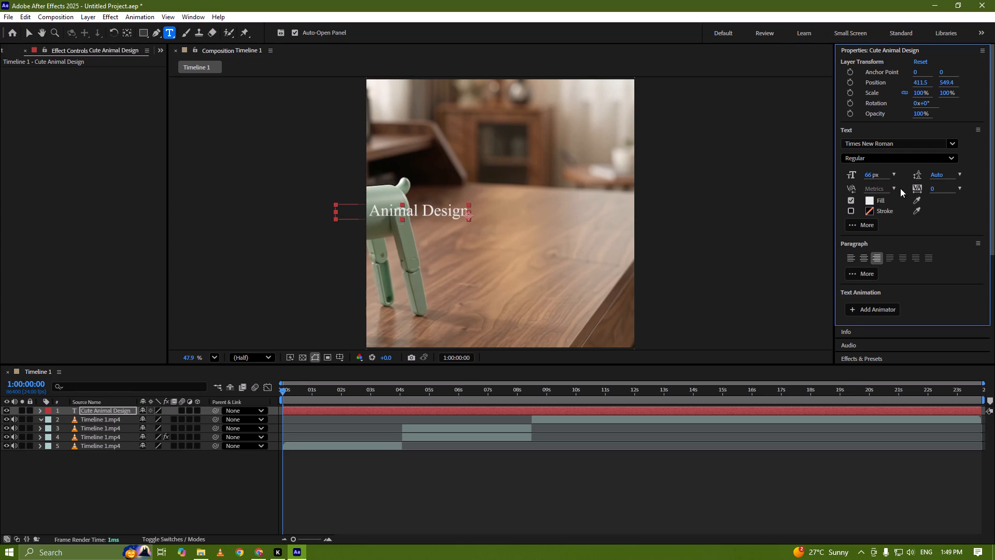
click(874, 175)
text(60)
key(Return)
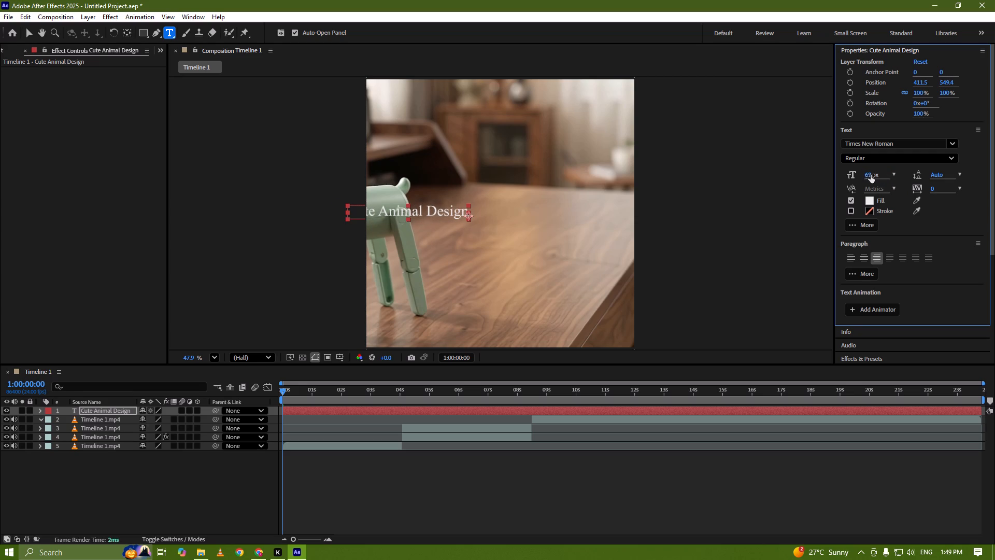
click(866, 259)
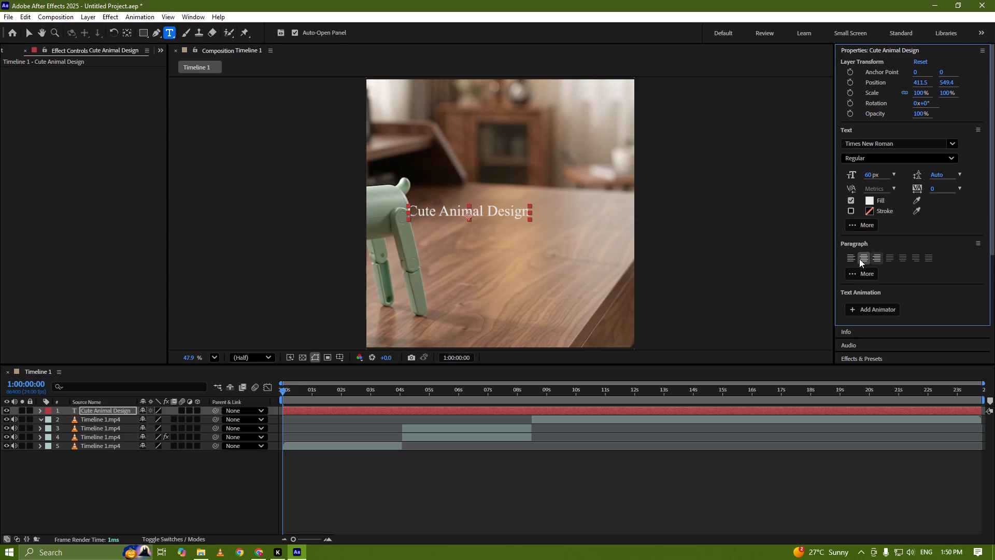
click(860, 259)
Centre the anchor point of the "Cute Animal Design" layer on its text.
ctrl+double_click(126, 35)
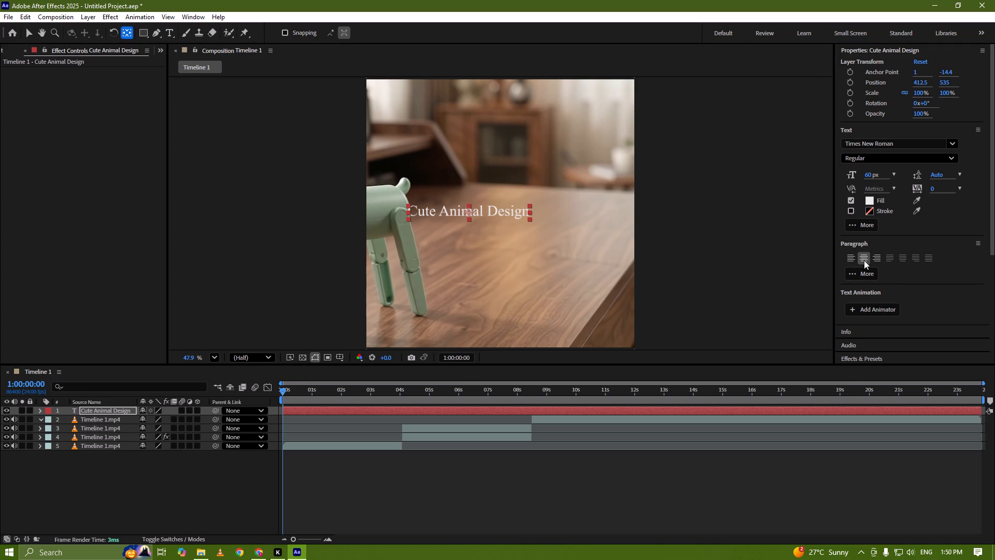
click(866, 256)
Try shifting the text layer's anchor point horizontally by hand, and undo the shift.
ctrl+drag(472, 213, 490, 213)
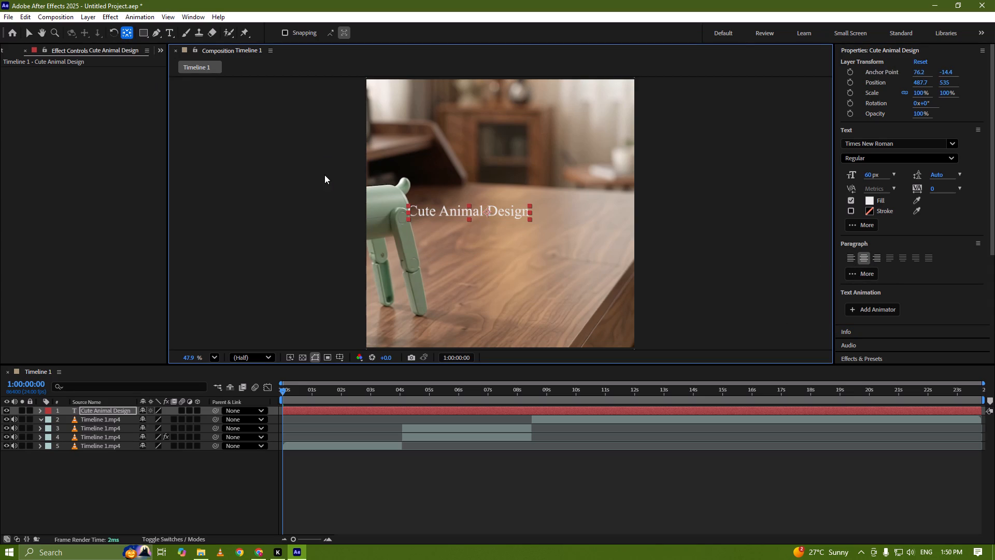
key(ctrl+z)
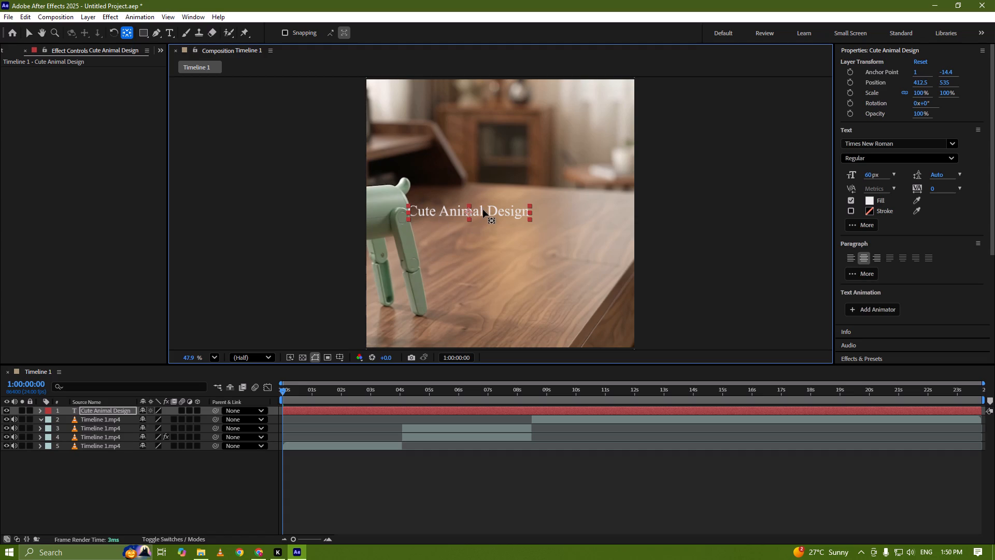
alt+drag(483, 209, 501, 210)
Move the "Cute Animal Design" text to the lower centre of the frame, at about position 527, 957, and check it against the opening footage.
click(25, 31)
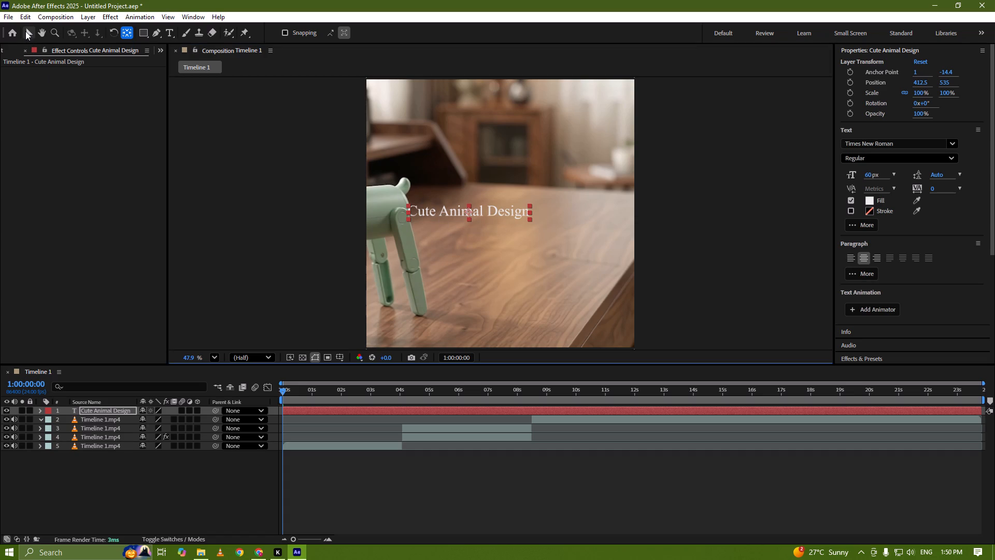
alt+drag(506, 209, 533, 209)
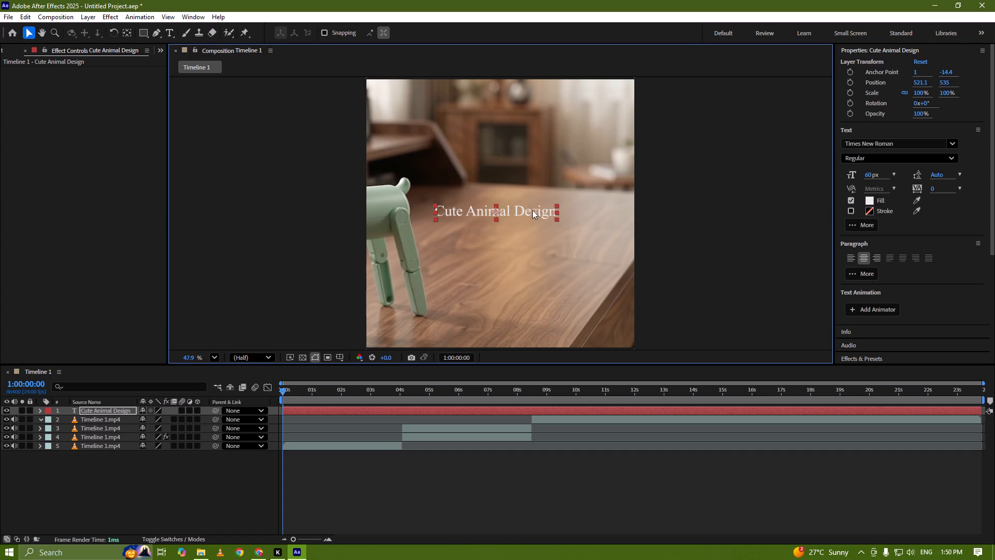
drag(522, 213, 523, 291)
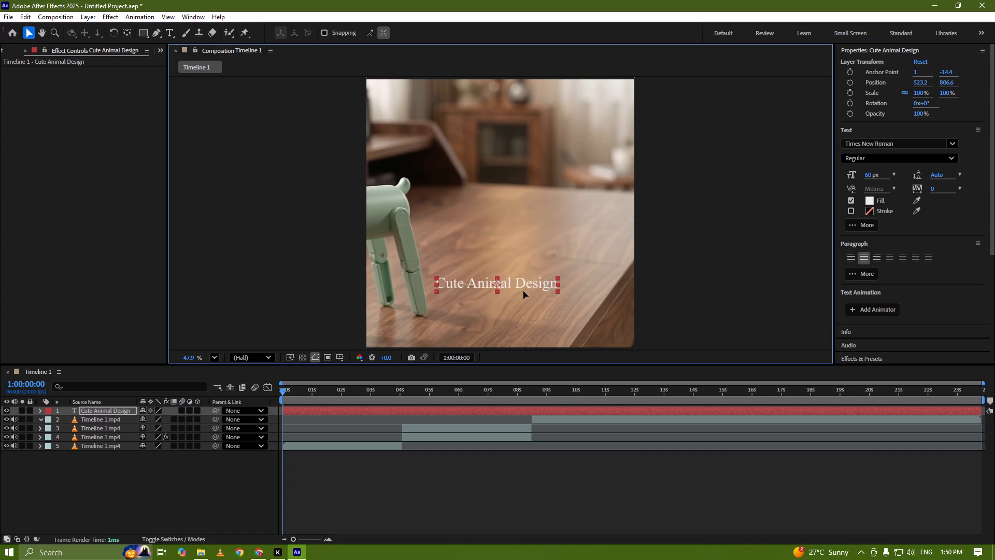
drag(523, 291, 523, 317)
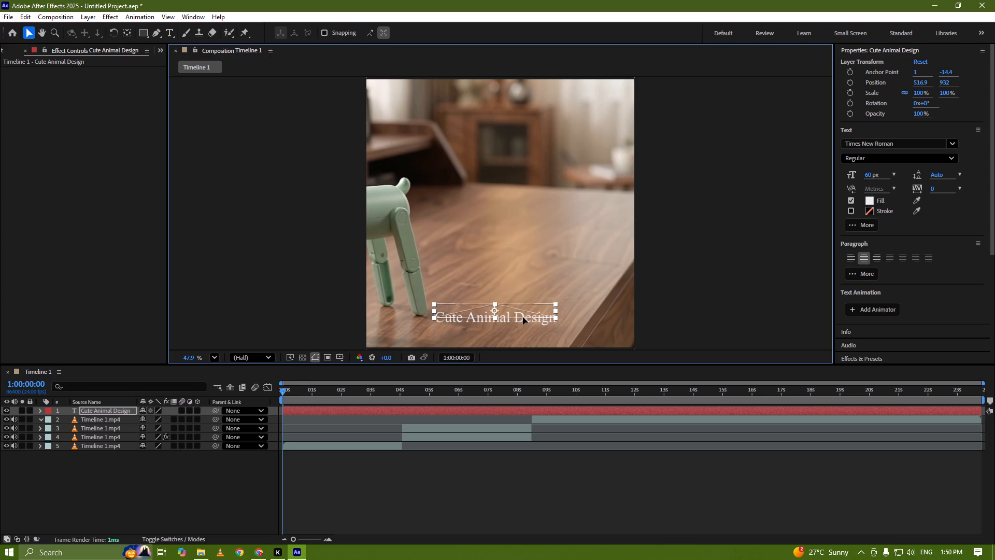
drag(523, 317, 524, 317)
drag(301, 394, 310, 391)
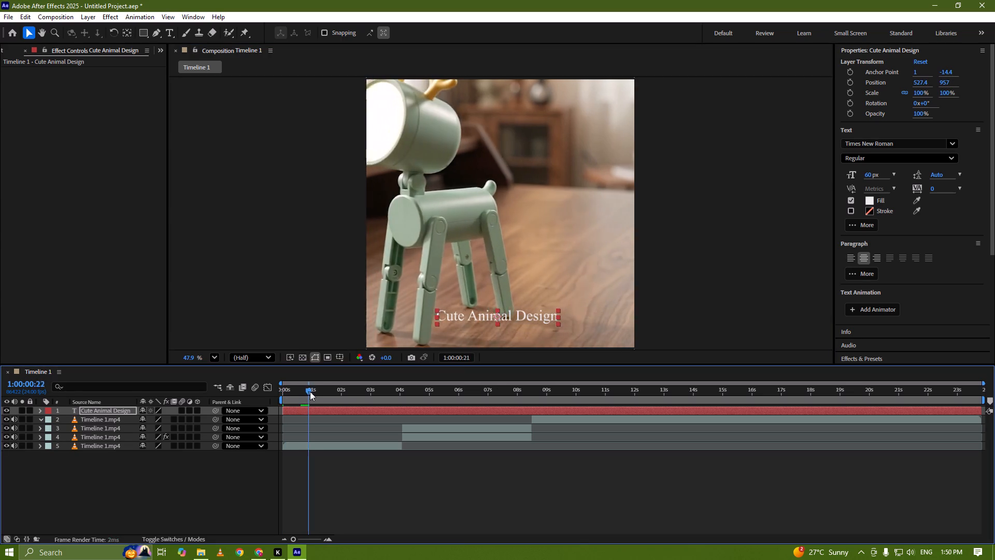
drag(310, 391, 234, 397)
drag(523, 318, 524, 318)
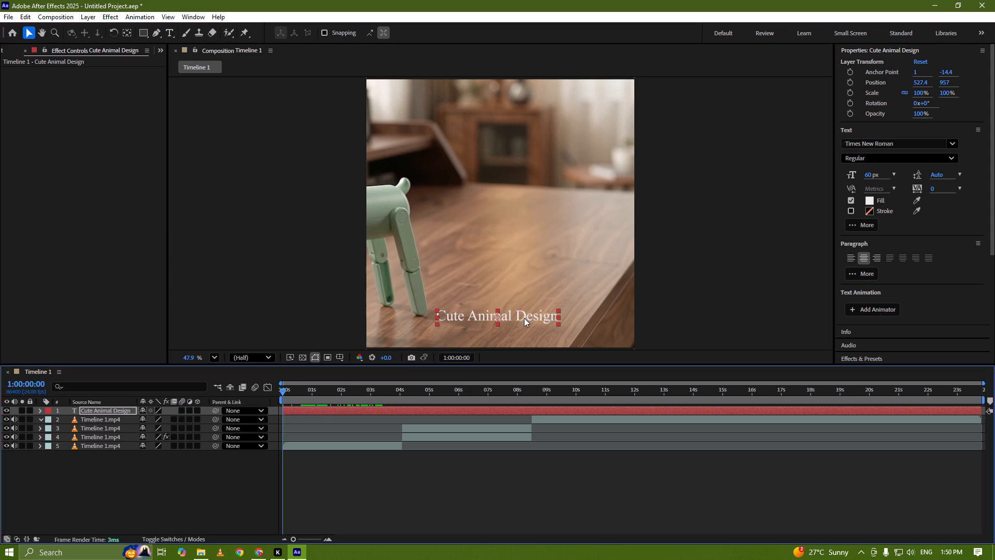
Move the "Cute Animal Design" text to the upper right of the frame, at about position 795, 103, clear of the lamp.
drag(524, 318, 524, 134)
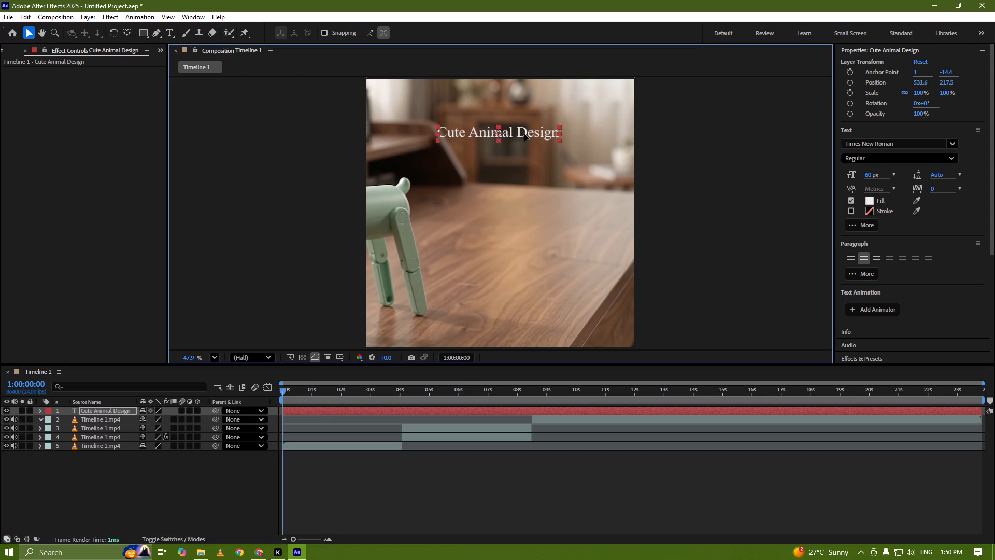
drag(524, 134, 527, 107)
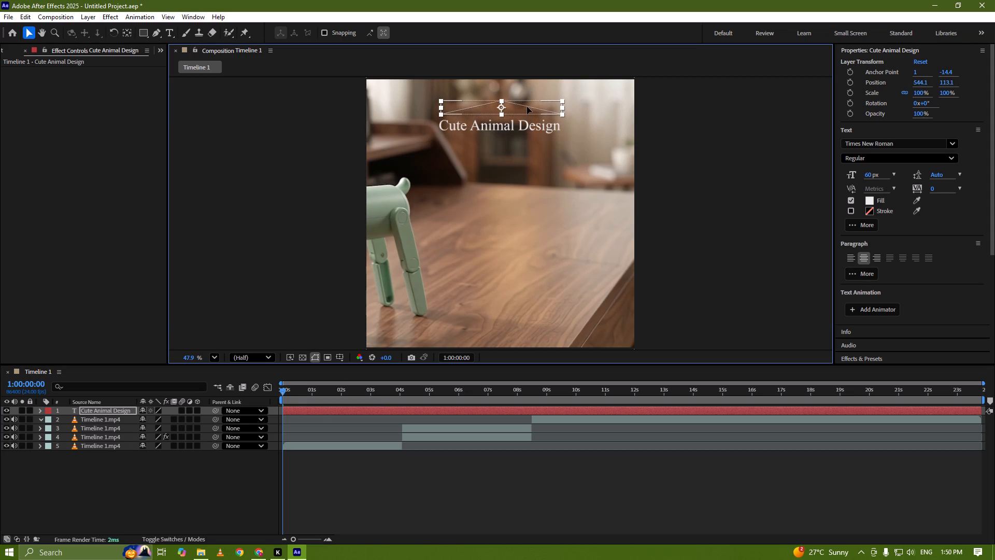
drag(527, 107, 531, 104)
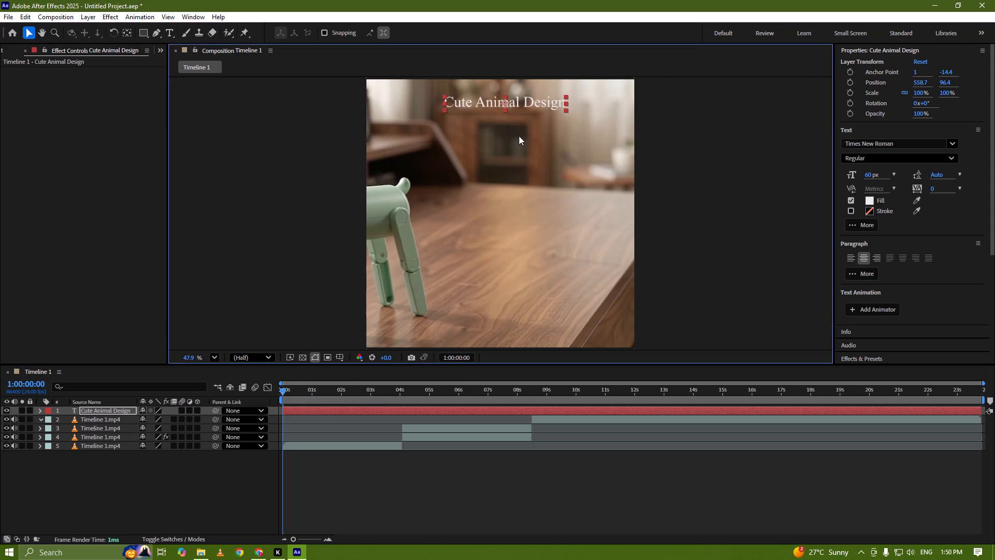
drag(298, 398, 314, 394)
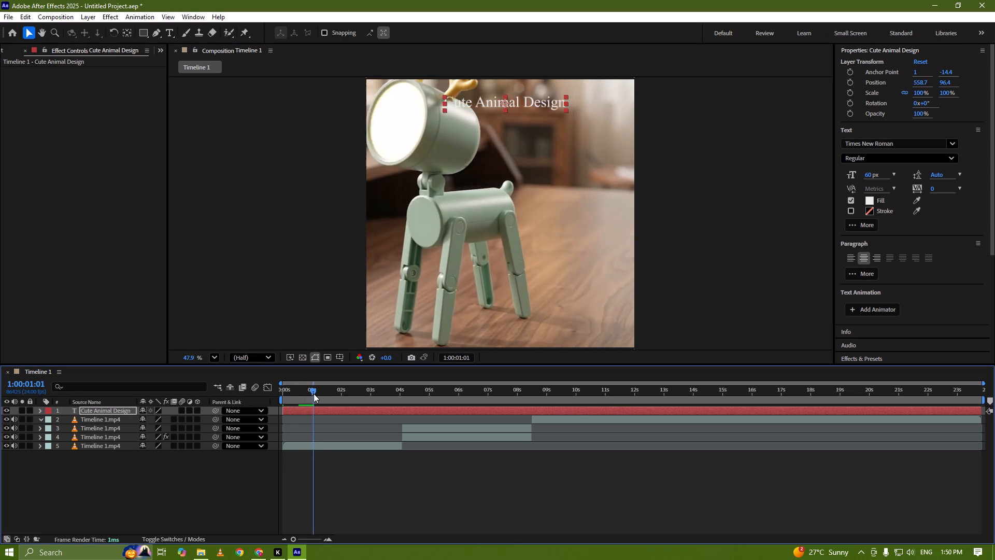
drag(314, 394, 309, 398)
click(344, 412)
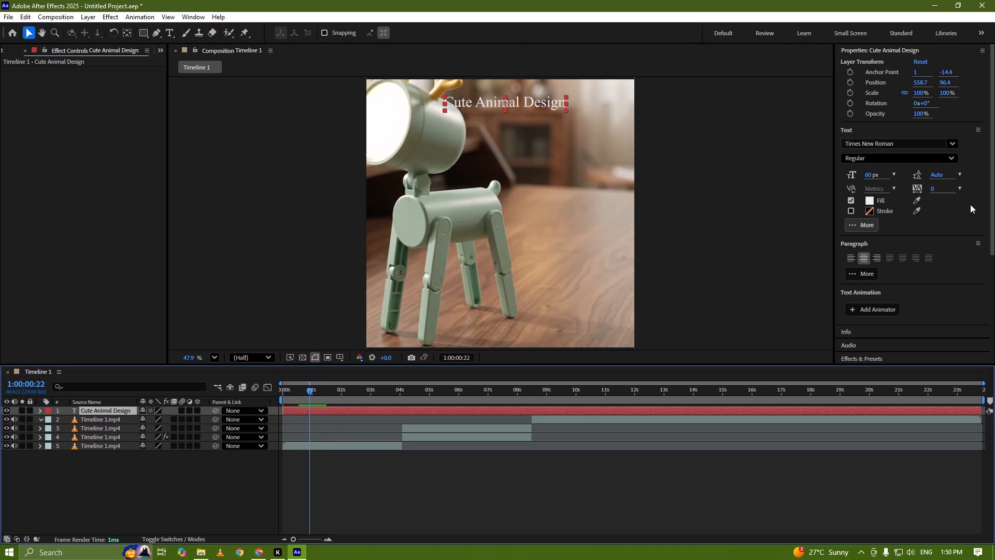
drag(509, 102, 539, 102)
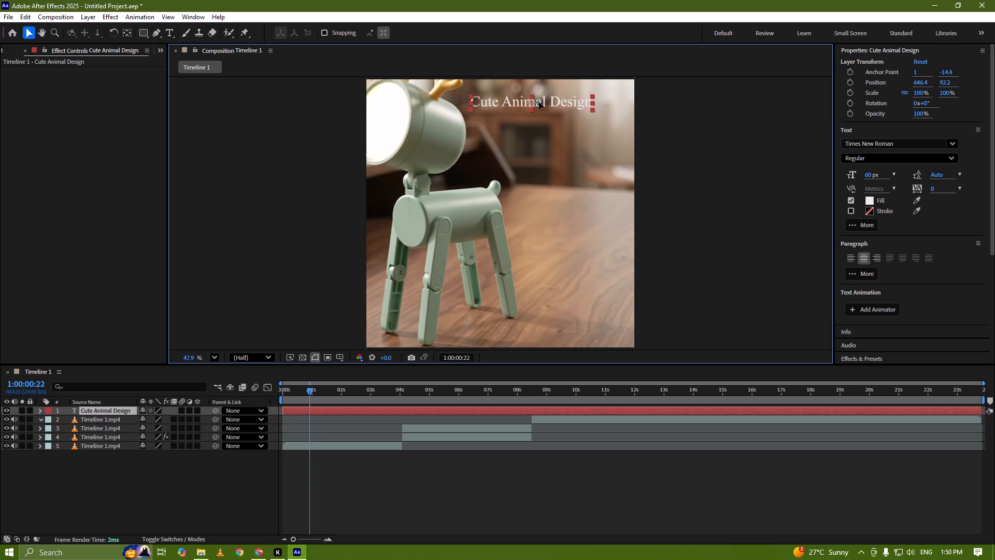
drag(539, 102, 567, 104)
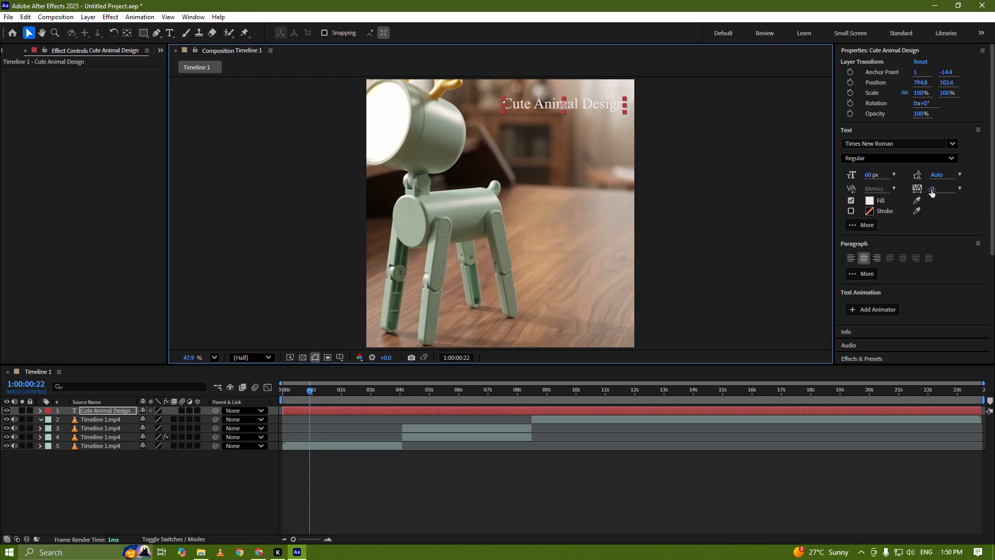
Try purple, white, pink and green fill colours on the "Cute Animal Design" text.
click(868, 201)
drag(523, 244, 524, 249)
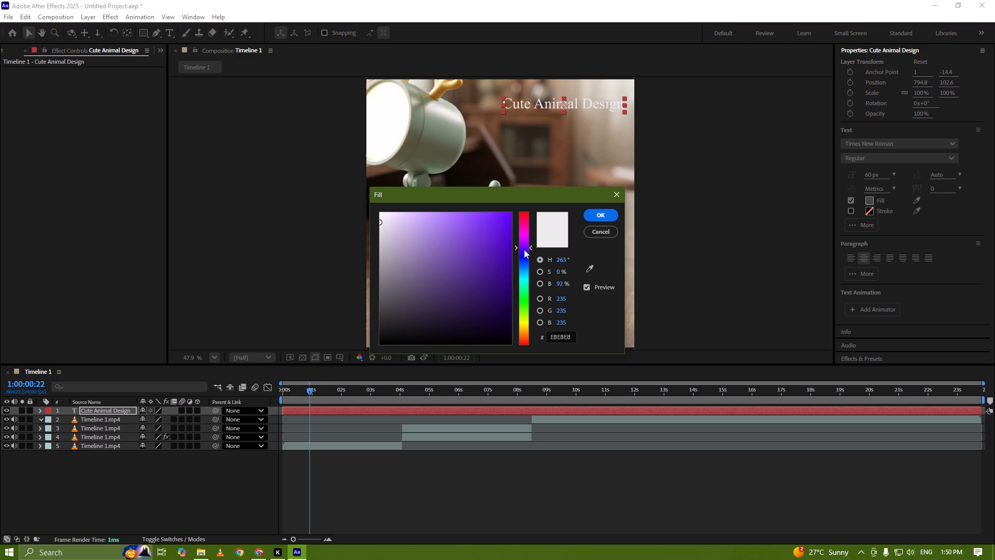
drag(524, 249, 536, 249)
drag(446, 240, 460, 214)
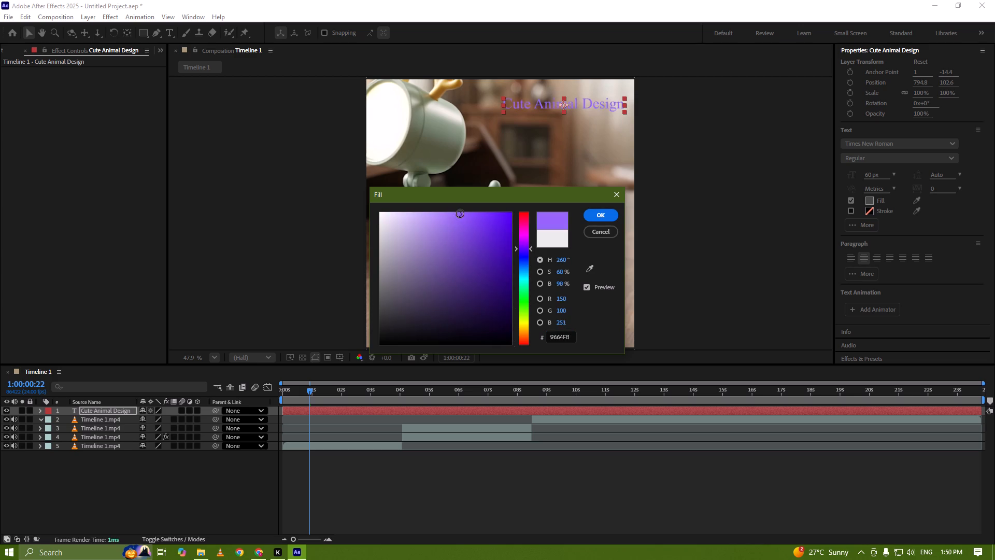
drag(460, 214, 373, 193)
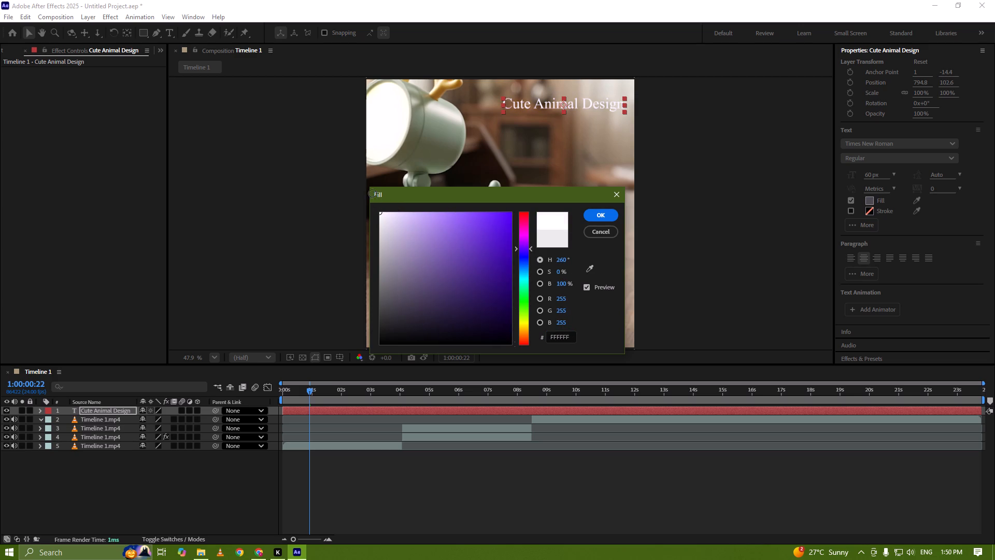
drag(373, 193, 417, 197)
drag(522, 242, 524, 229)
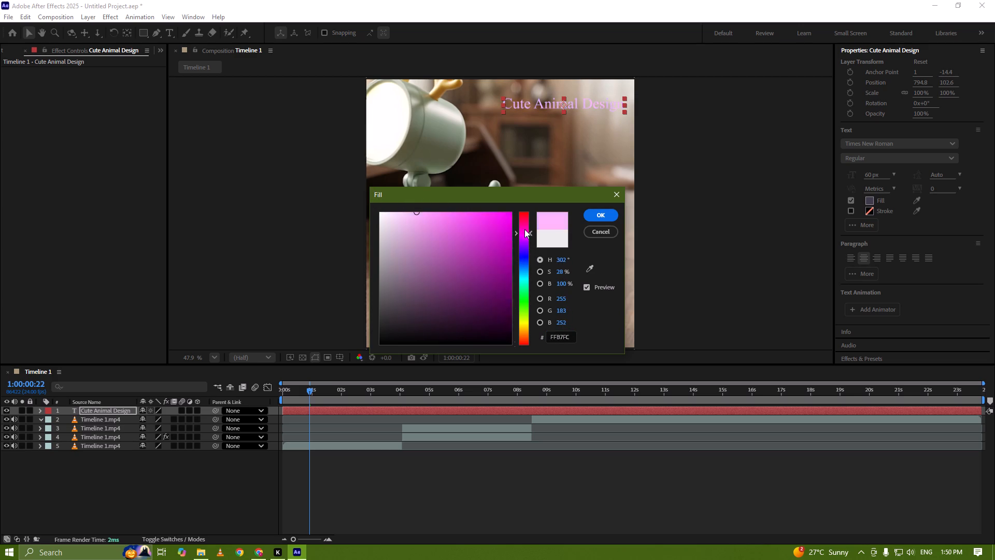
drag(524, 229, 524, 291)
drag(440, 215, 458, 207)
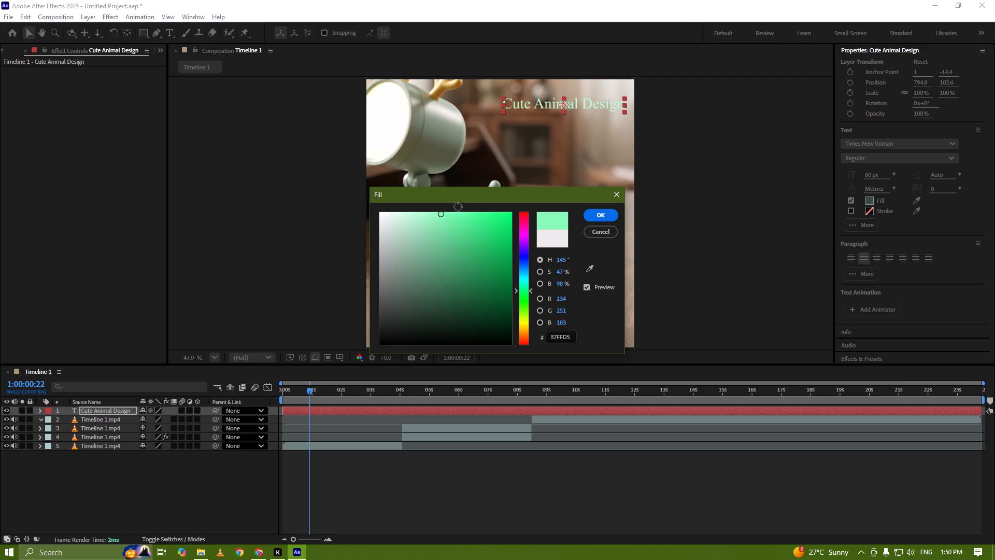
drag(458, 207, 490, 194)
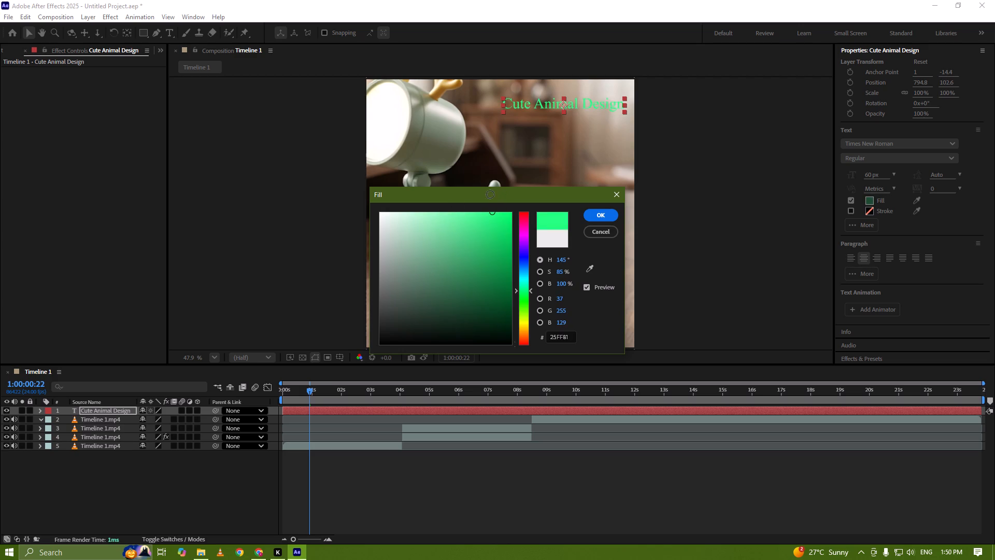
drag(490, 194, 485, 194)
Set the text fill to the near-white FEFEFB sampled from the lamp's glowing face.
click(590, 271)
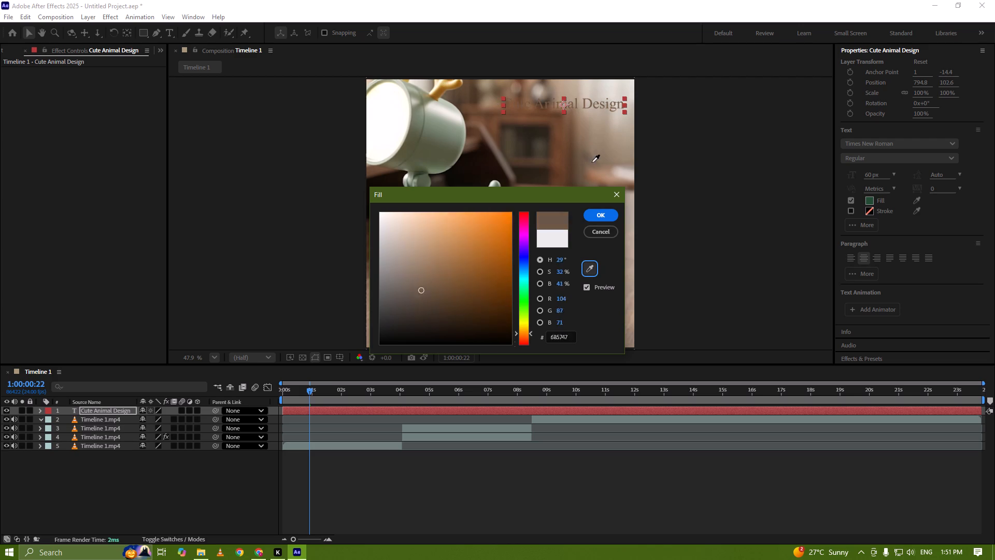
drag(533, 197, 519, 210)
drag(521, 197, 500, 208)
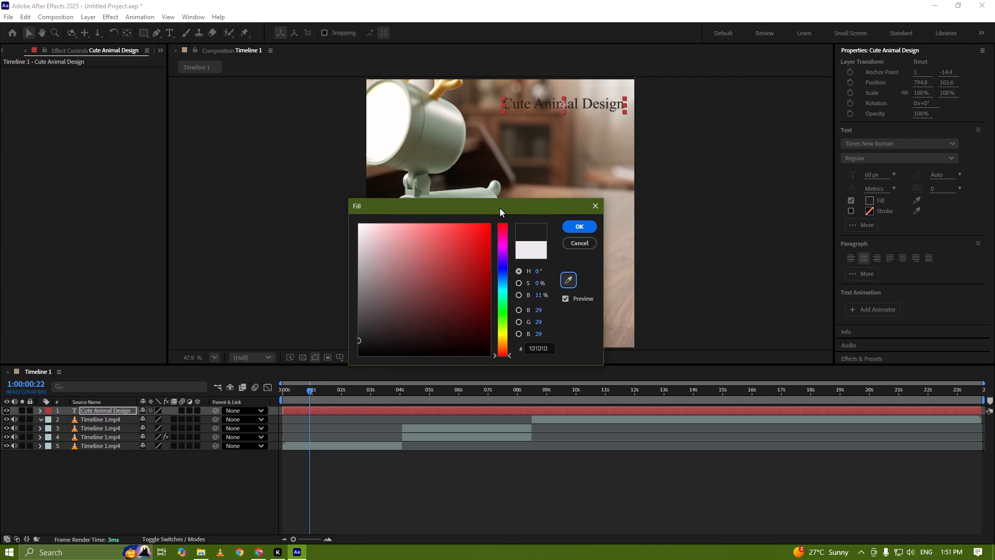
drag(500, 208, 233, 169)
click(301, 242)
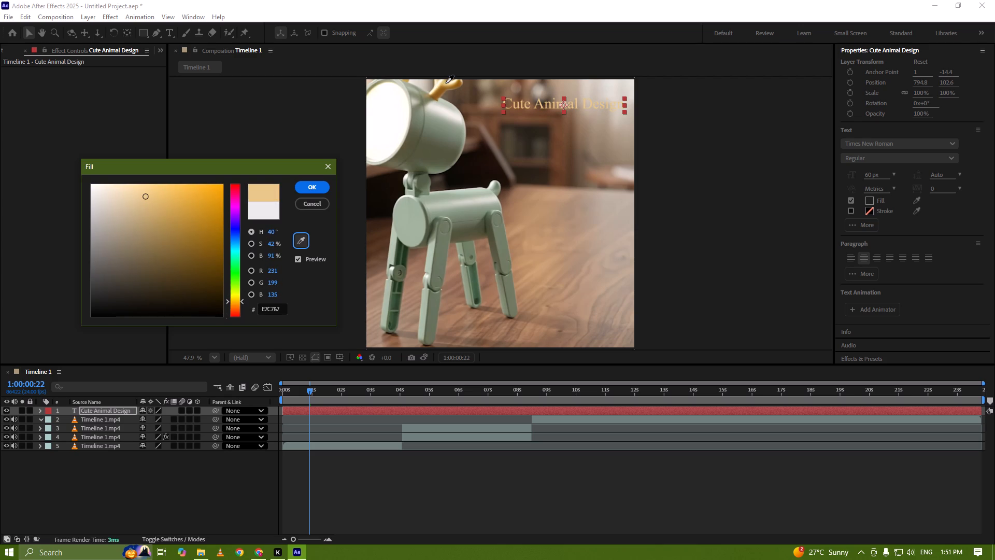
click(386, 156)
click(313, 184)
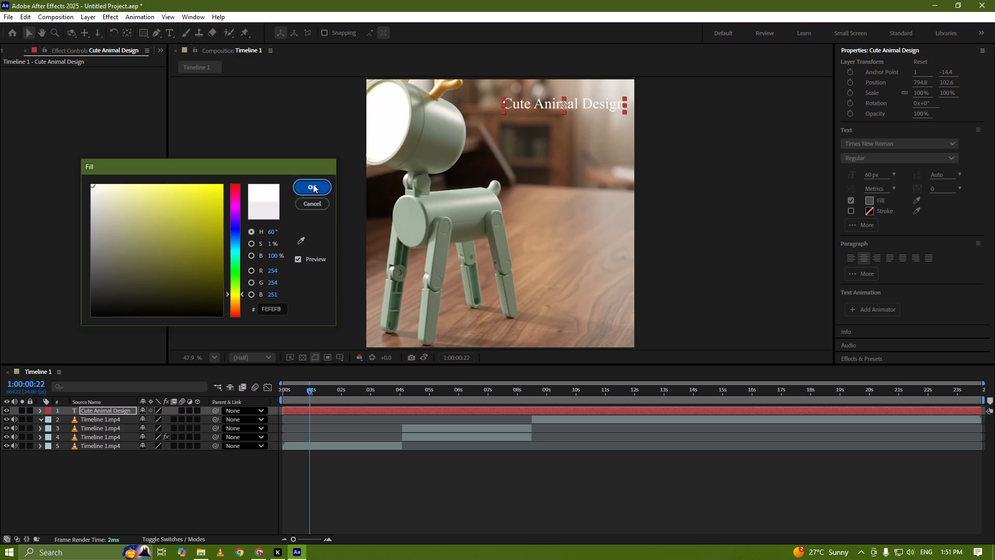
Preview the opening footage with the repositioned text from the start of the composition.
drag(351, 390, 274, 385)
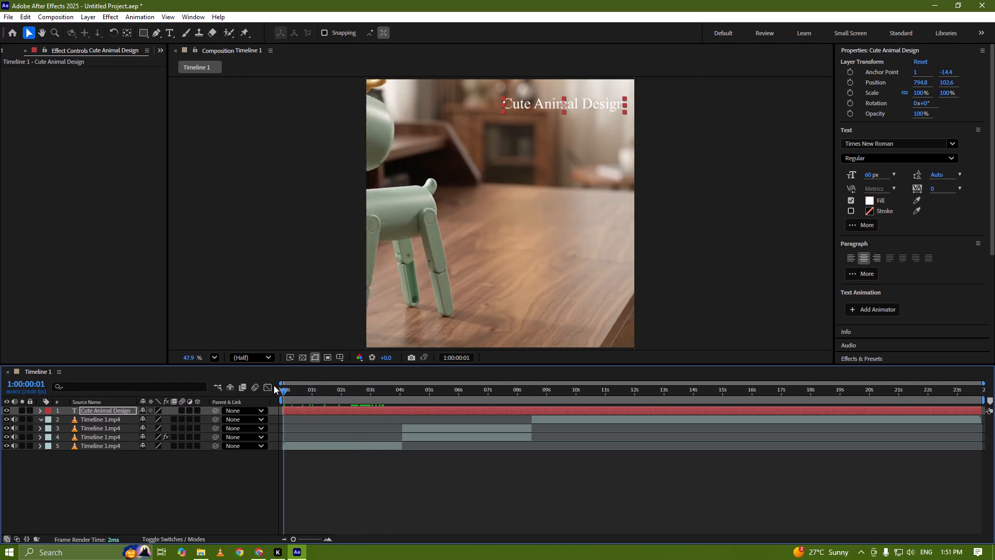
drag(274, 385, 213, 385)
key(space)
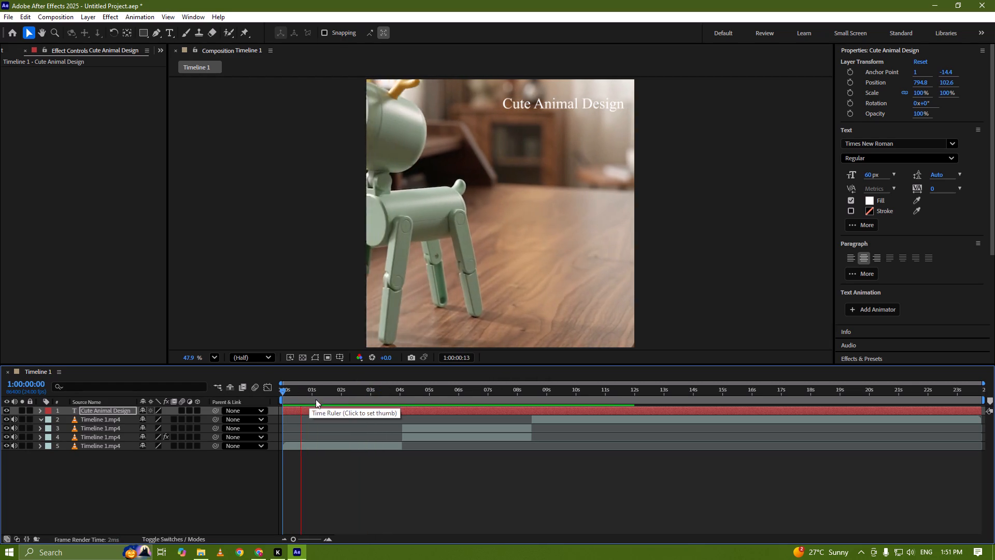
key(space)
drag(297, 393, 267, 394)
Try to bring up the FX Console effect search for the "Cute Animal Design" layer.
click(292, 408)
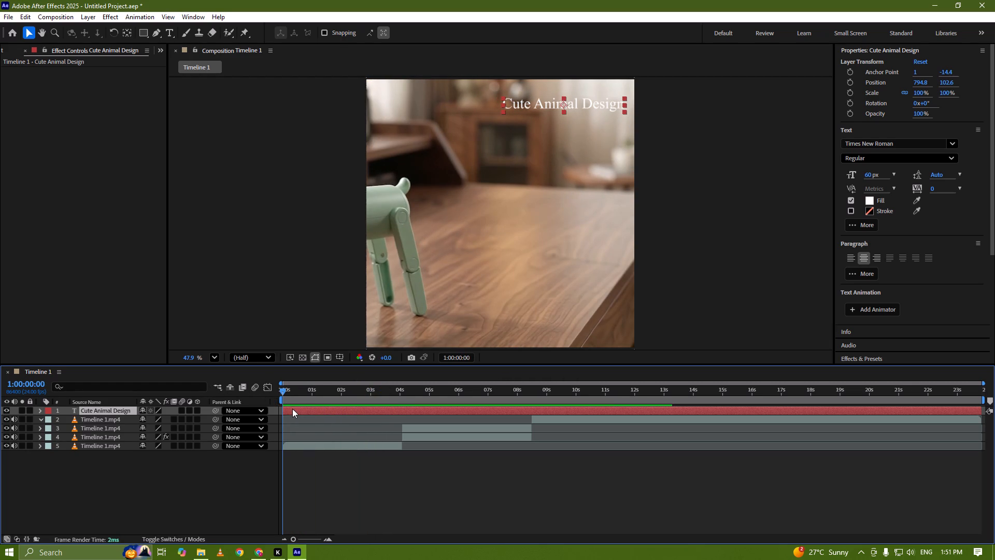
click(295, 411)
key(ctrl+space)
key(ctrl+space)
Save the project in the Music folder as Untitled Project.
key(ctrl+s)
click(60, 175)
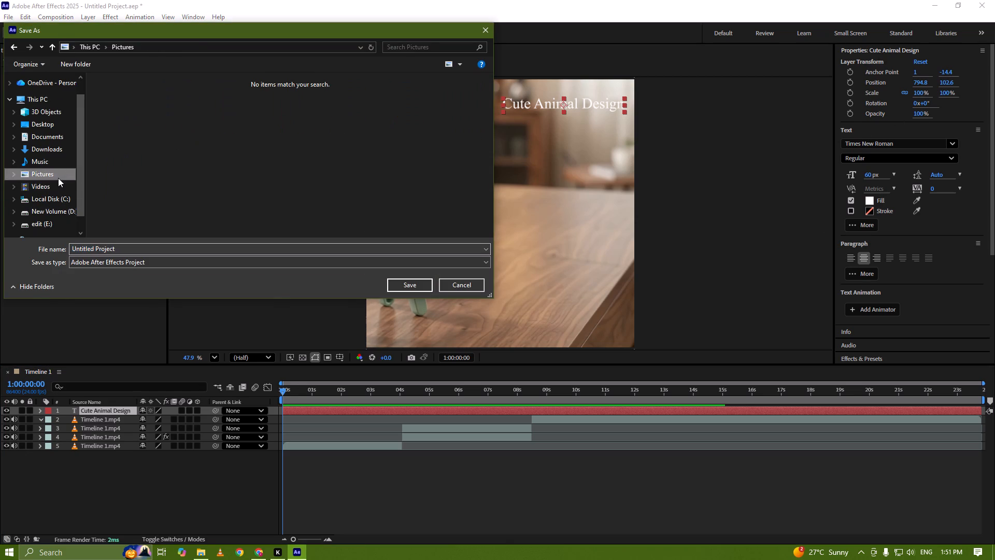
click(59, 162)
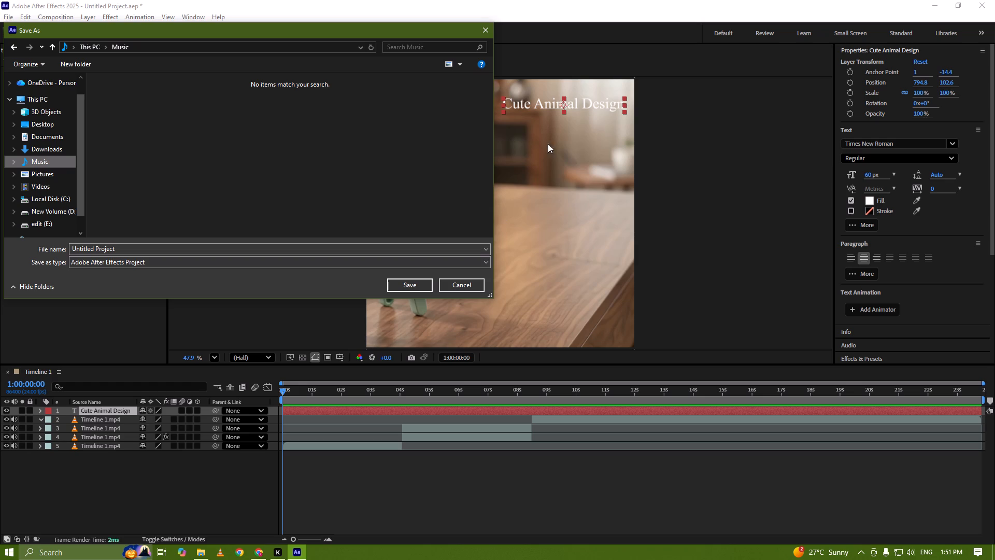
click(411, 286)
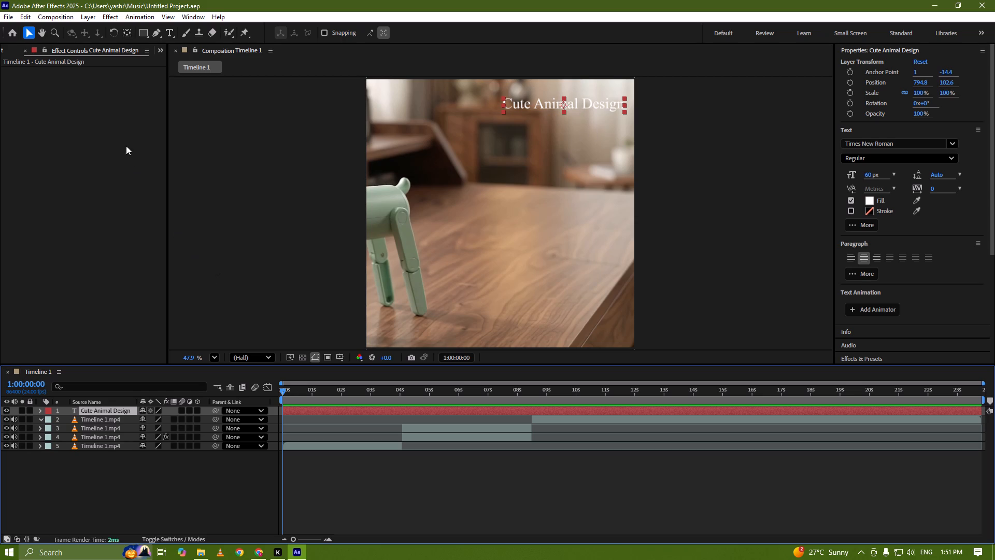
Break the text into two lines, with "Cute Animal" above "Design".
click(169, 33)
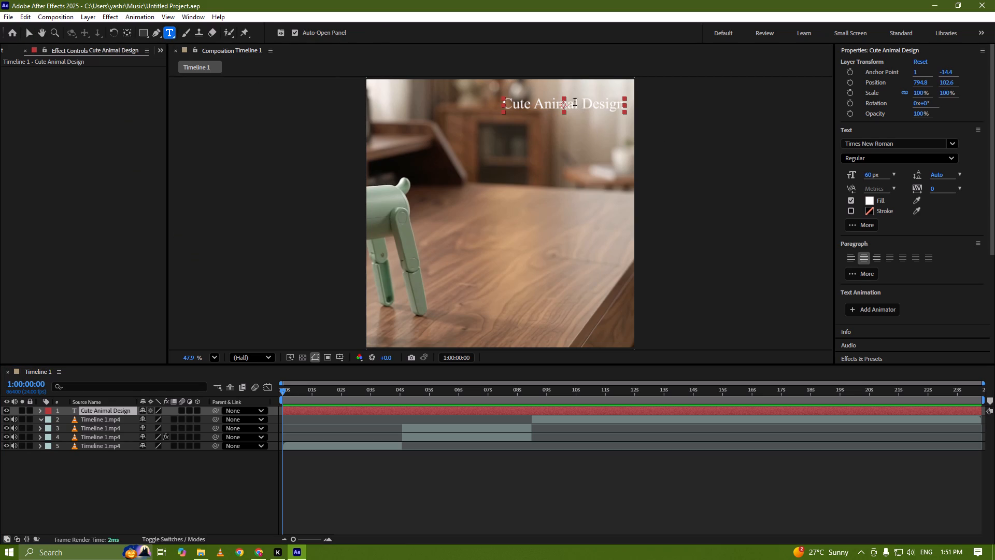
click(586, 103)
key(Delete)
key(Delete)
key(Delete)
key(Delete)
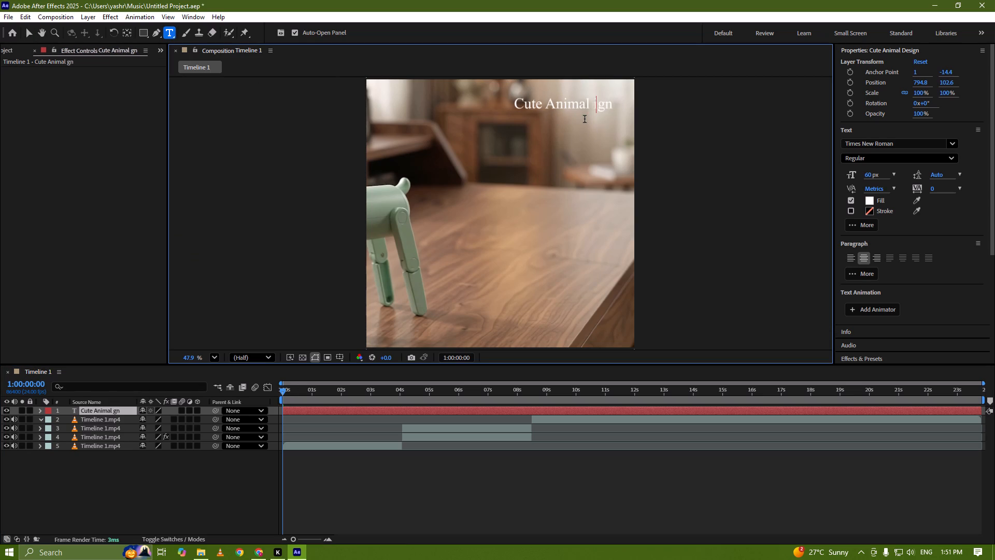
key(Delete)
key(Delete)
key(Return)
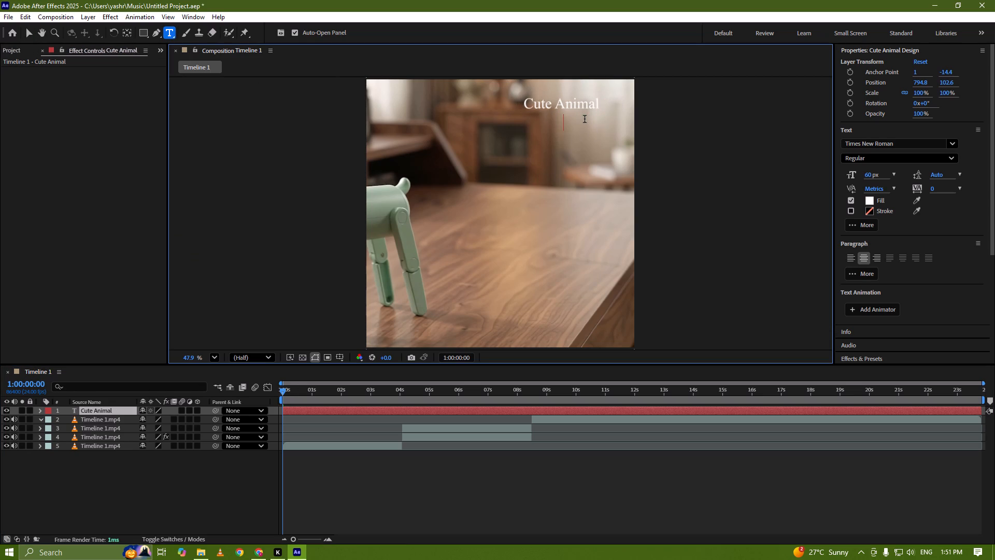
text(Design)
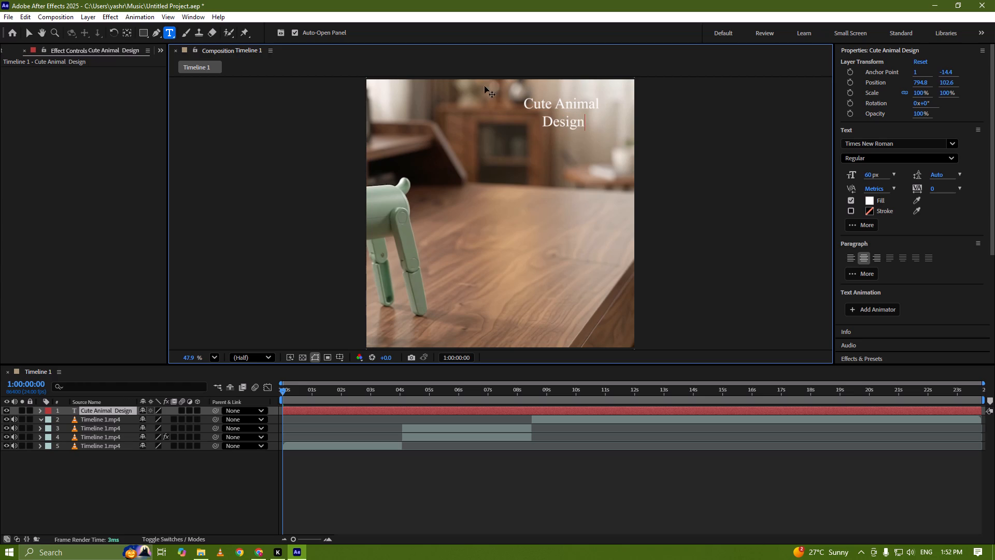
click(29, 36)
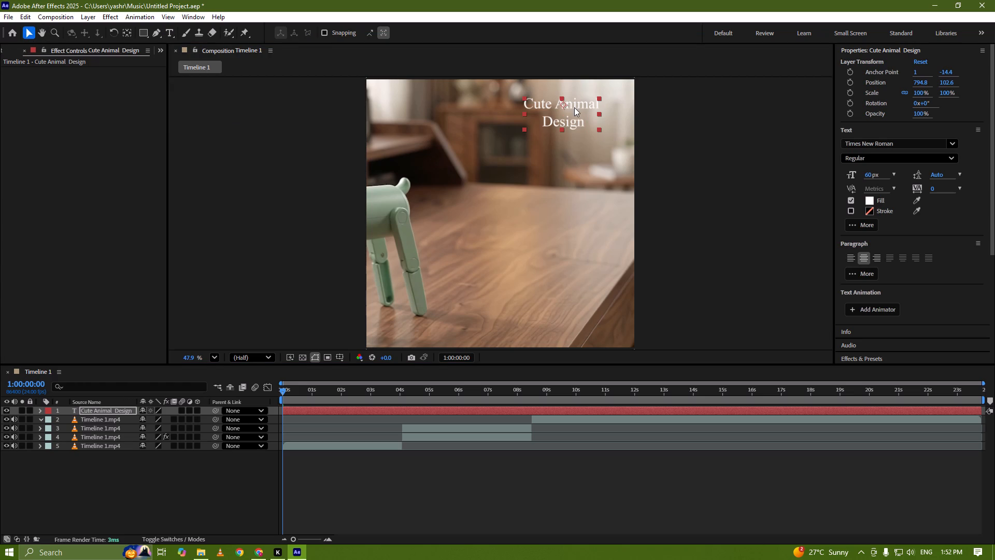
Move the two-line text to about position 876, 107 and set its size to 50 px.
drag(574, 107, 594, 108)
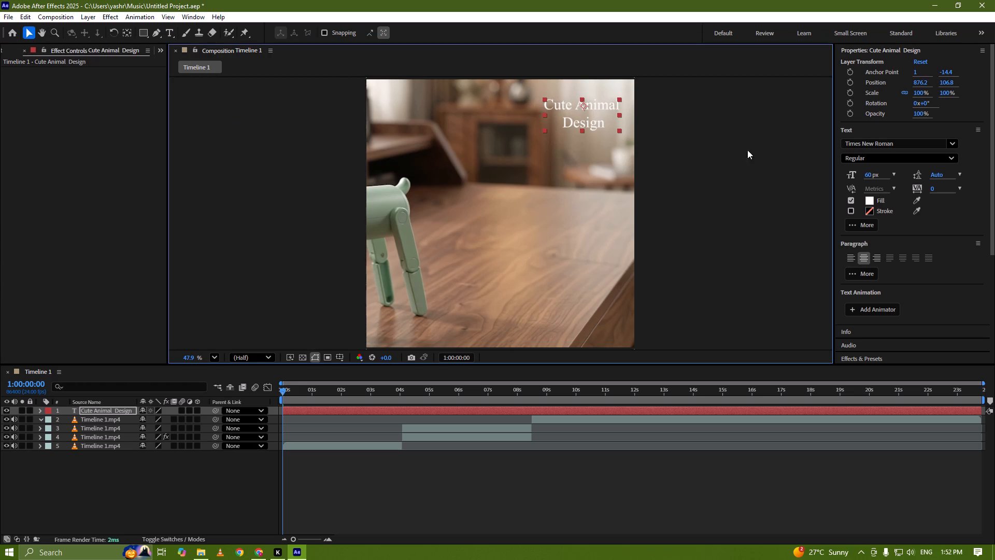
drag(867, 175, 862, 173)
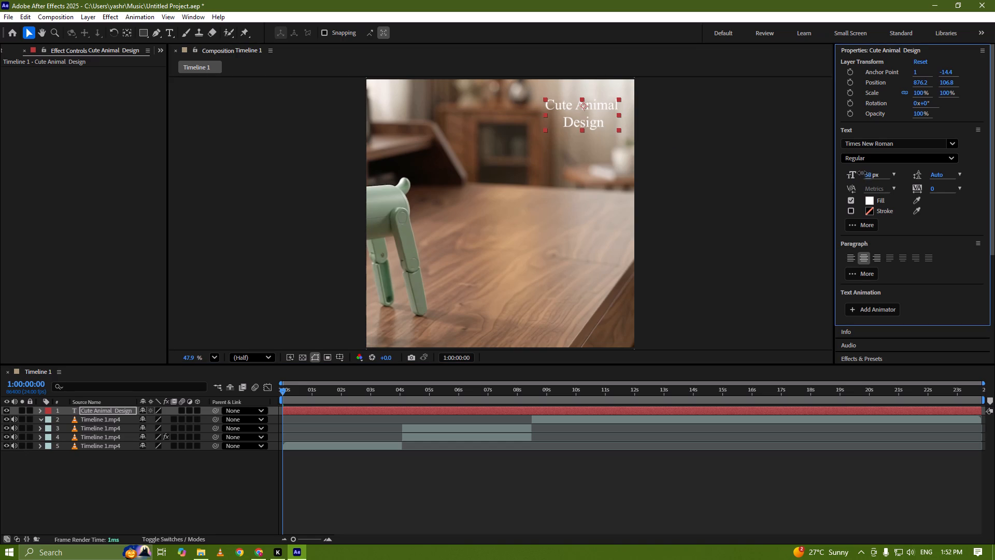
drag(862, 173, 857, 172)
Centre the anchor point on the two-line text and save the project.
ctrl+double_click(125, 35)
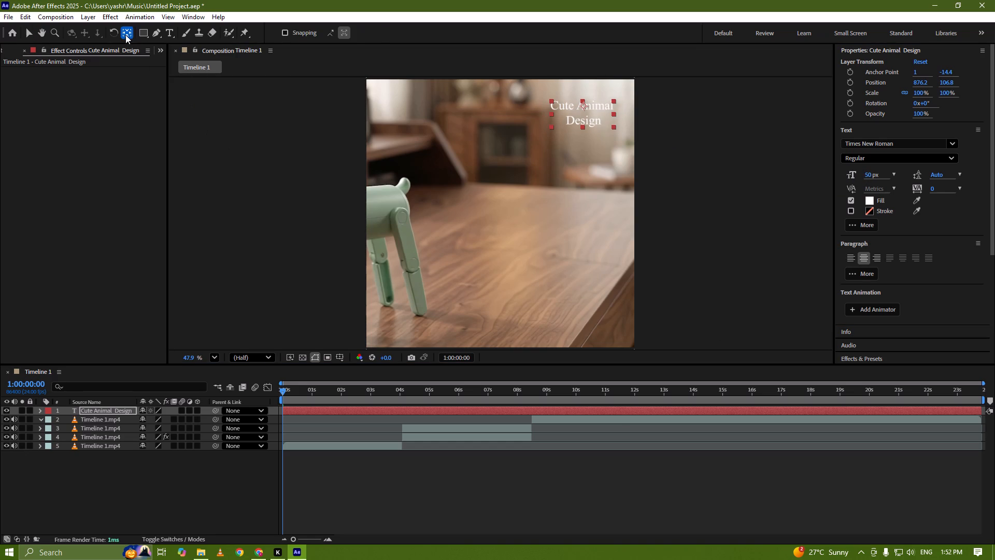
key(ctrl+s)
In File Explorer, extract the FXConsole_1.0.5_Installer_Win_2022.1 archive in the plugin folder on drive D.
click(205, 550)
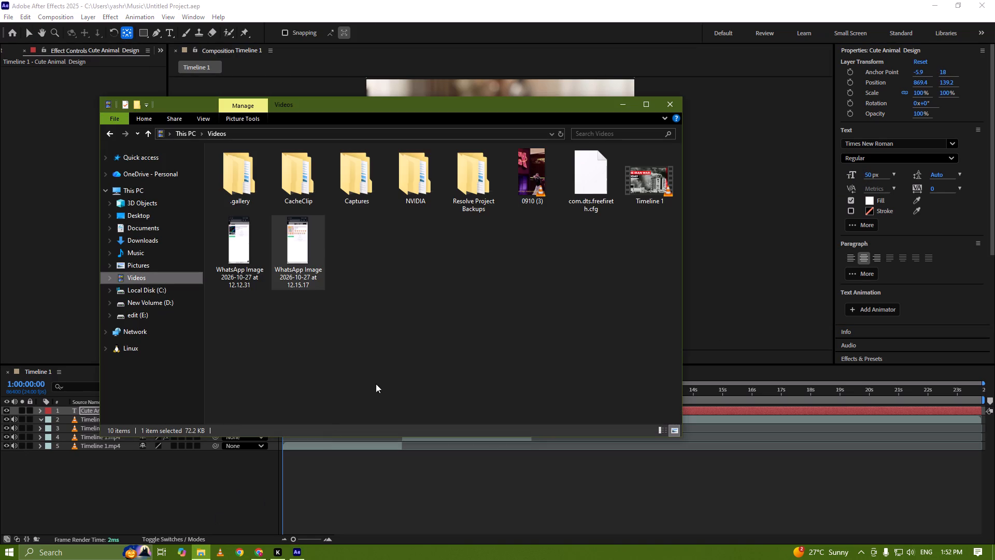
click(151, 304)
scroll(463, 337, down, 1)
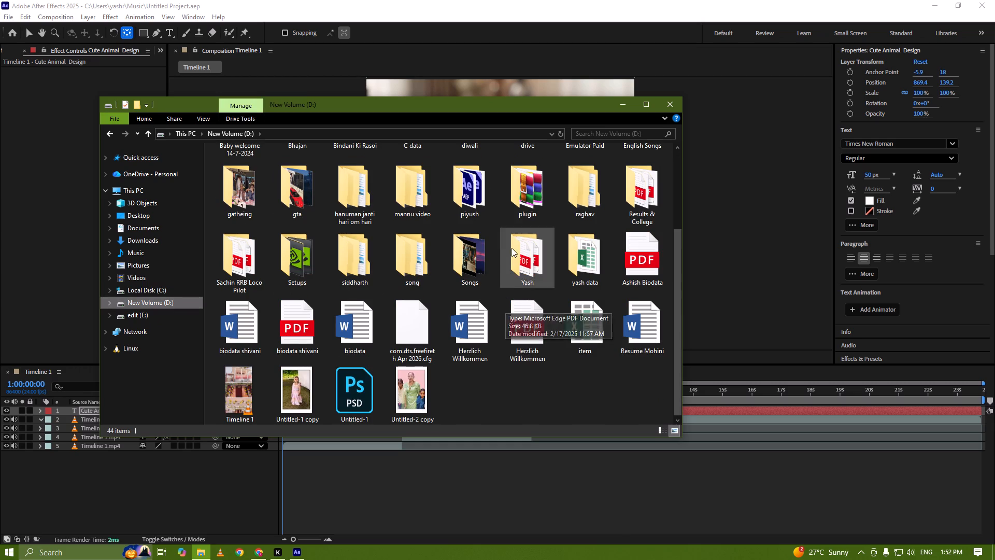
double_click(520, 189)
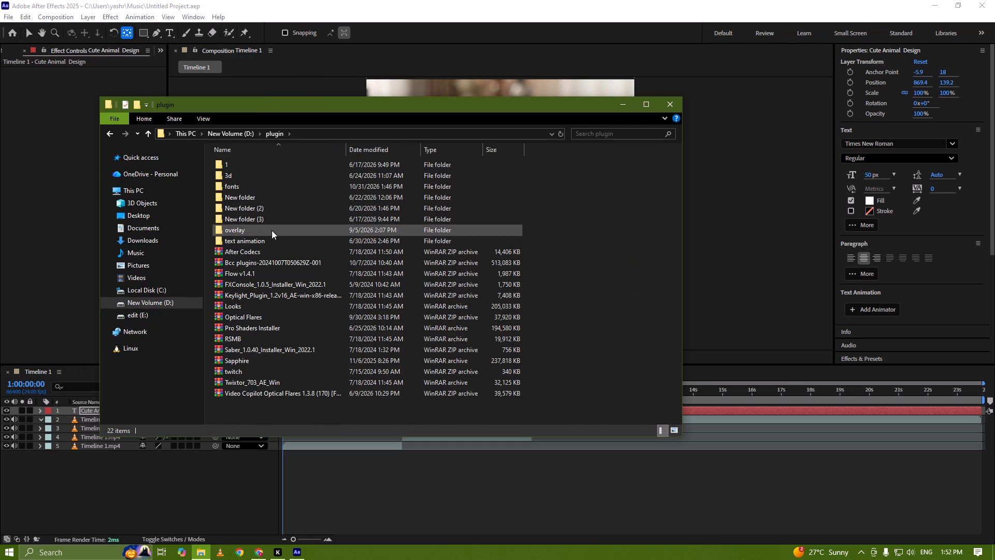
click(274, 287)
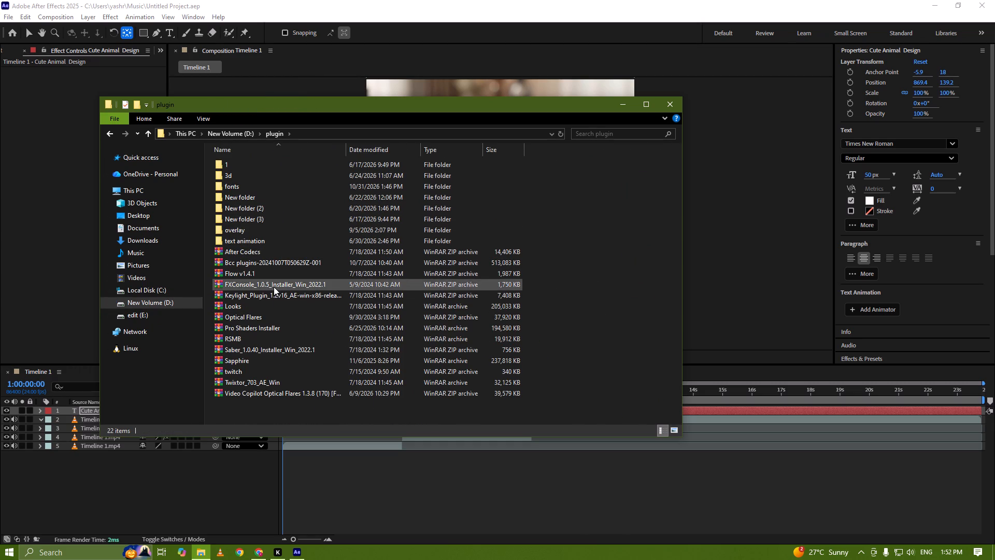
right_click(274, 287)
click(318, 339)
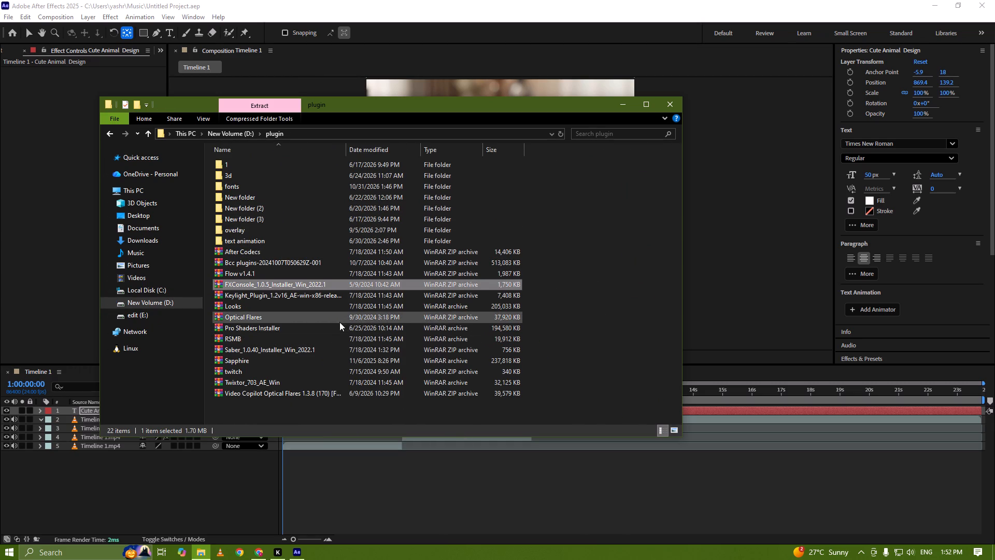
Open the extracted FXConsole folder and launch the FXConsole_1.0.5_Installer_x64_2022 application.
double_click(261, 195)
click(272, 169)
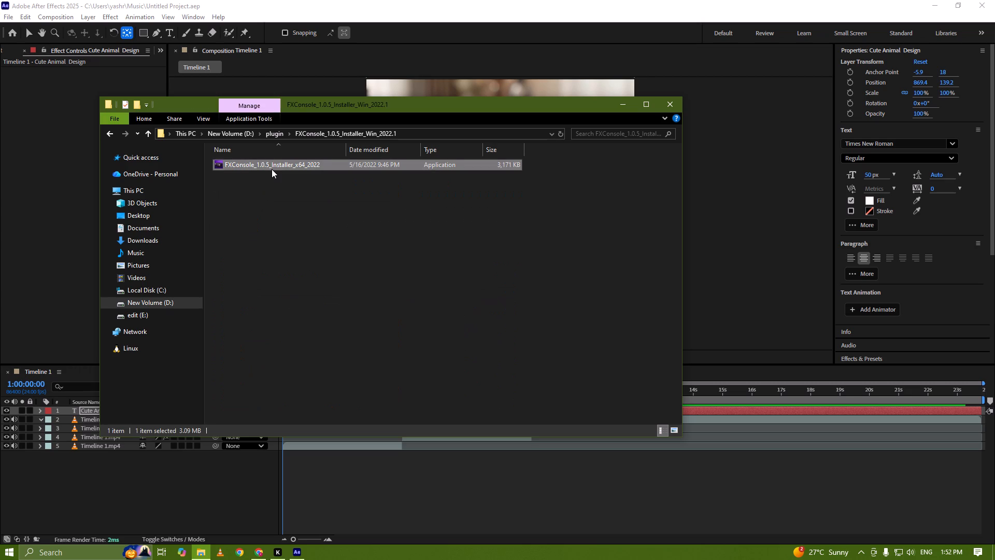